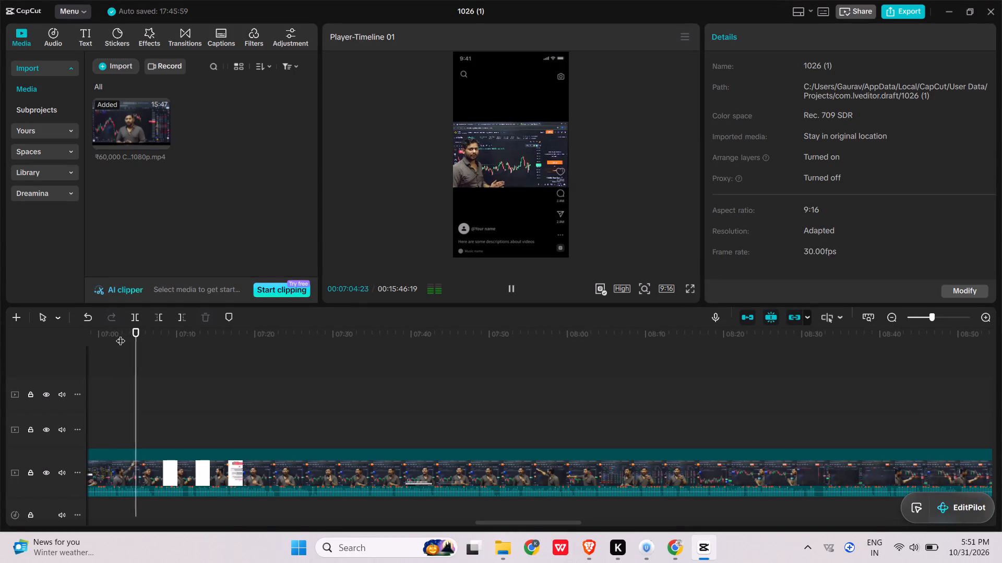
Check clip #4's start time in the Vizard project in Chrome and split the main video at about 00:07:07.
scroll(362, 387, right, 3)
ctrl+scroll(583, 422, up, 6)
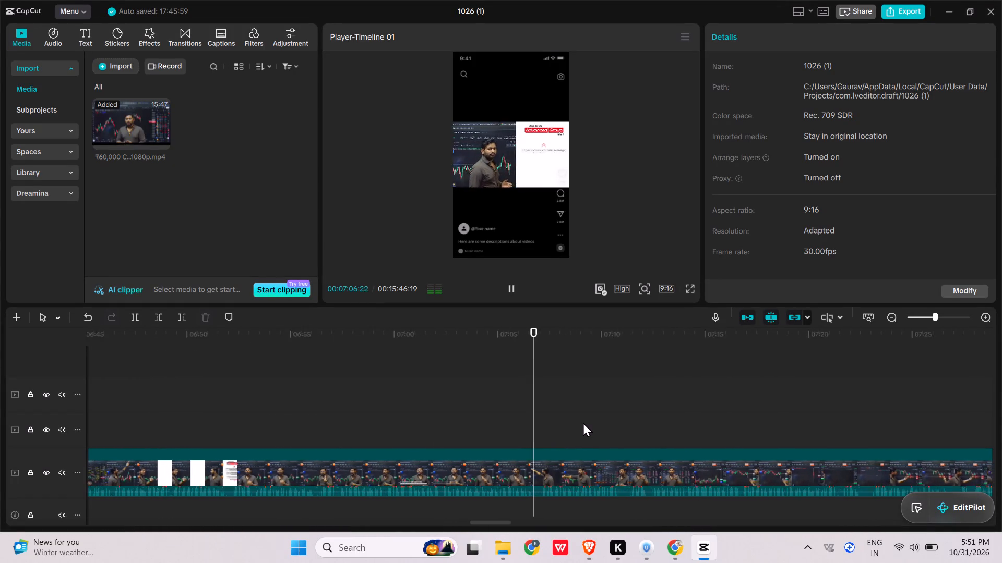
ctrl+scroll(583, 422, up, 1)
scroll(583, 422, right, 1)
click(551, 337)
drag(557, 353, 563, 356)
click(667, 542)
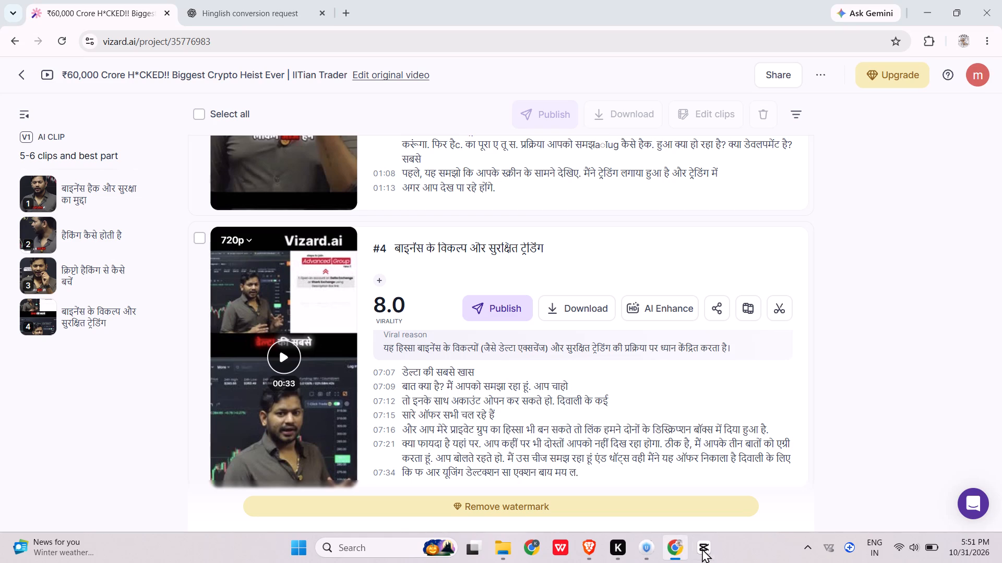
click(702, 548)
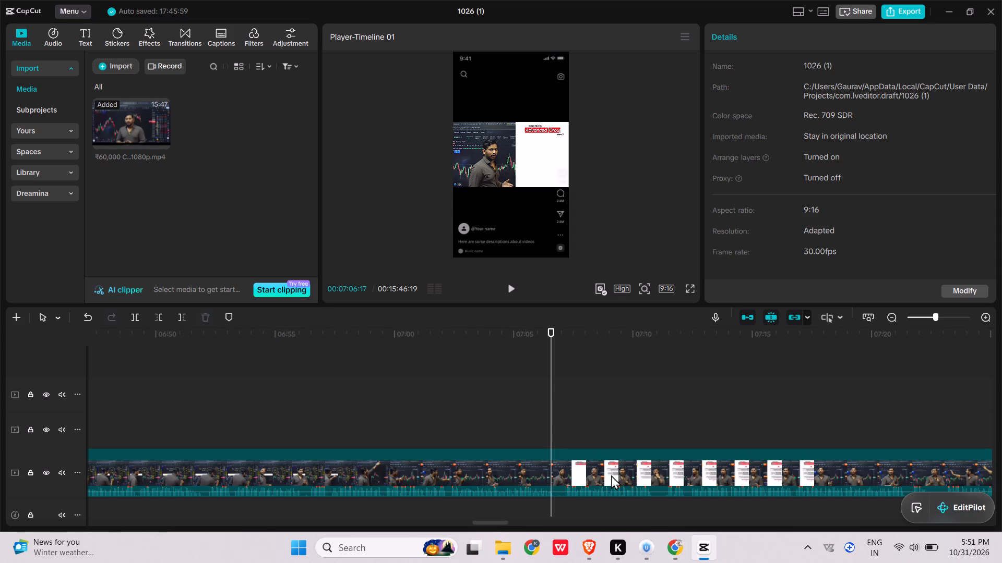
key(space)
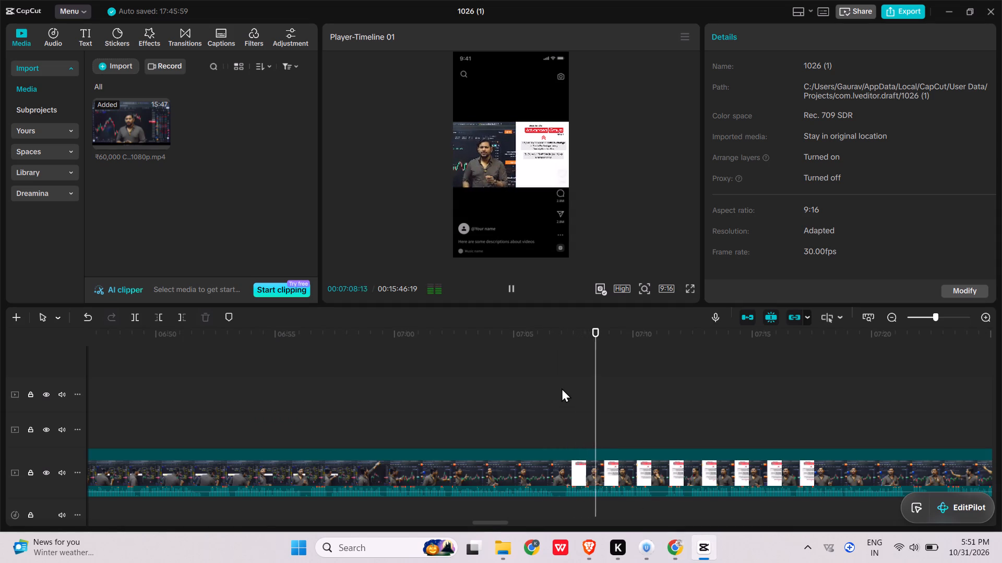
key(space)
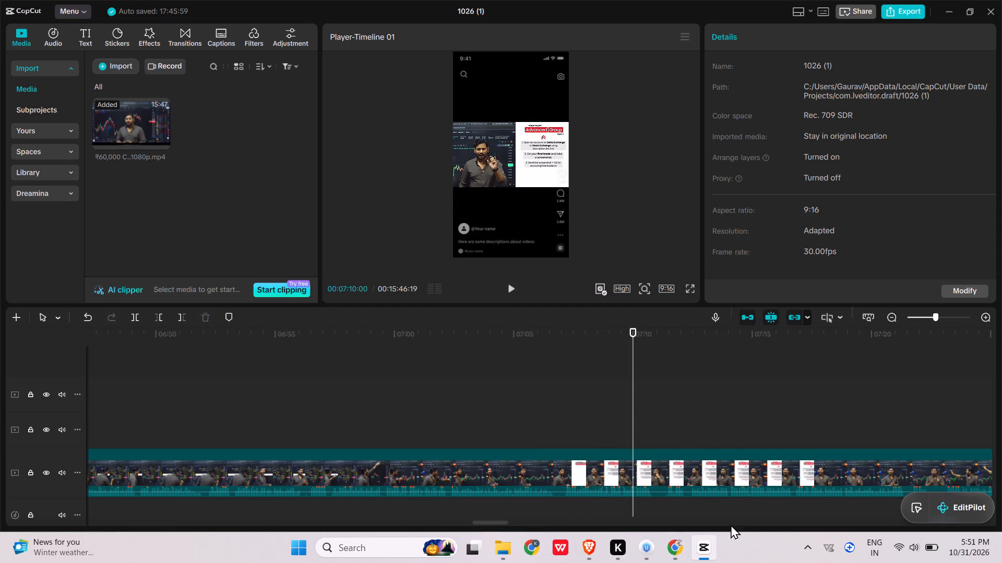
click(675, 552)
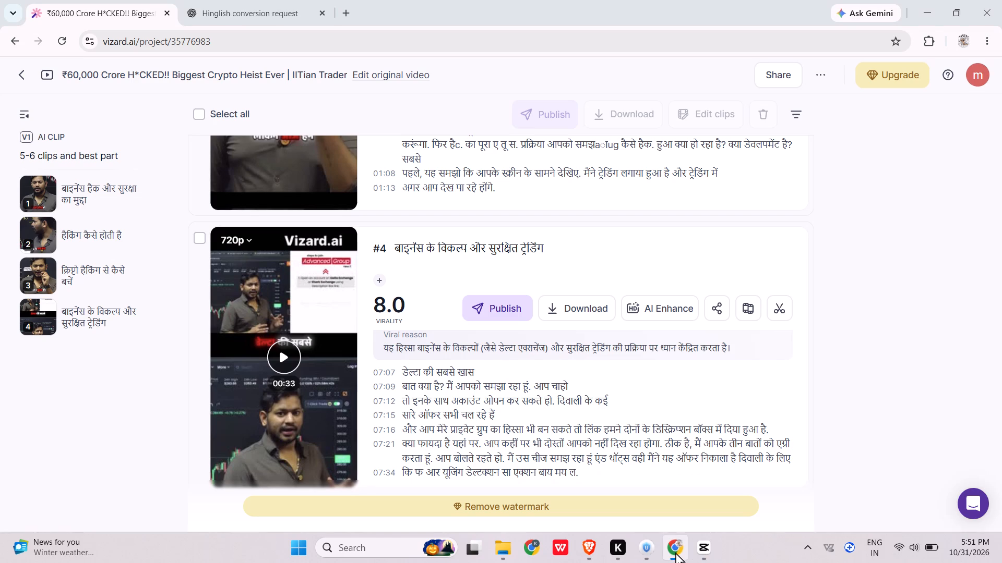
click(675, 552)
click(566, 378)
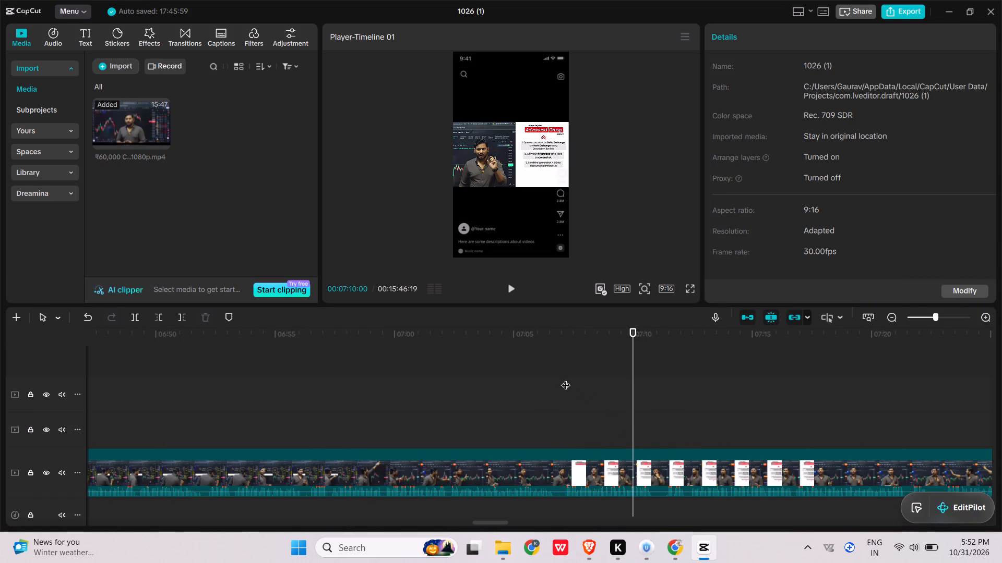
click(563, 378)
key(ctrl+b)
Compare the footage with the end of Vizard clip #4 and split the main video at about 00:07:51.
key(space)
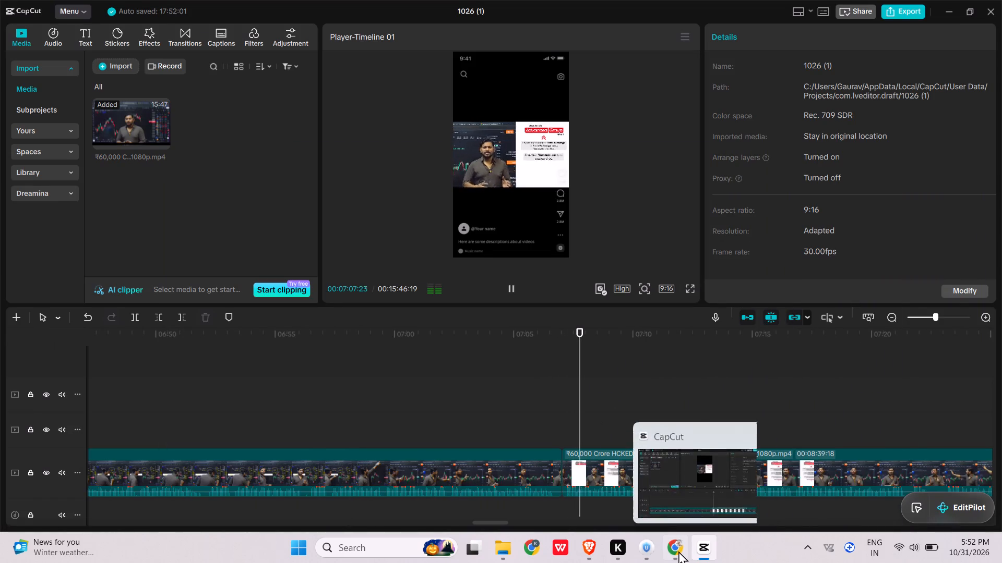
click(678, 551)
click(678, 551)
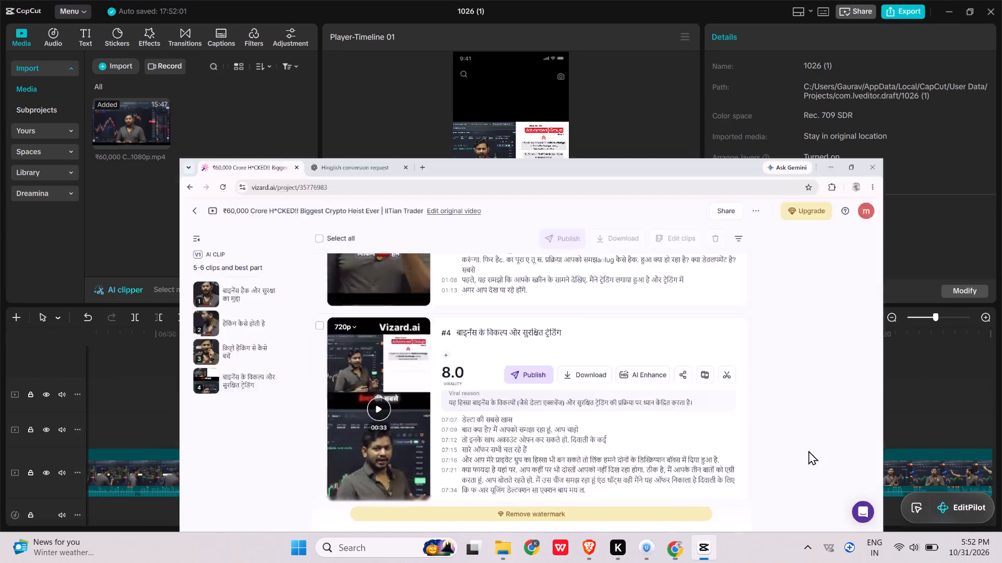
scroll(824, 436, left, 4)
click(836, 413)
scroll(836, 413, left, 2)
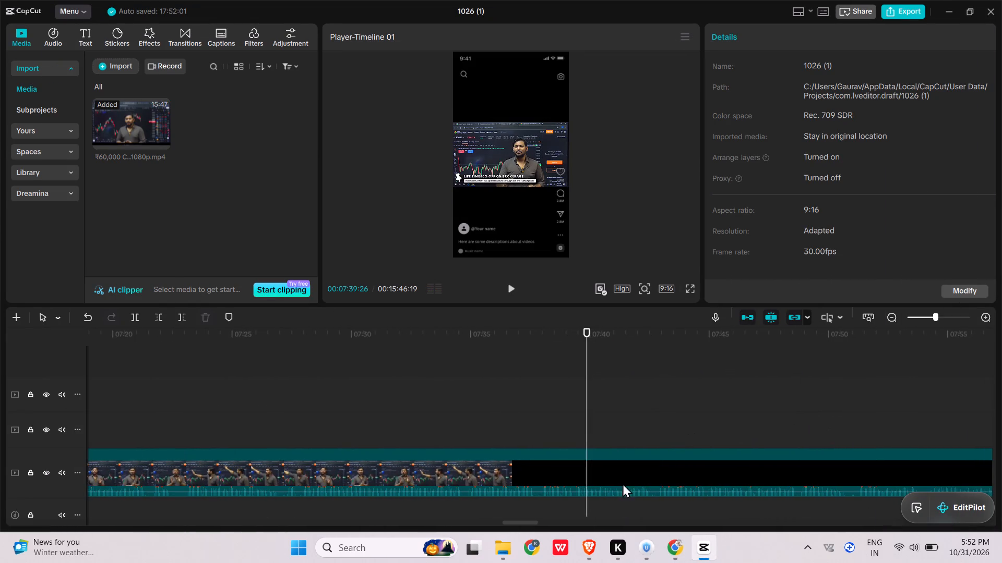
click(683, 548)
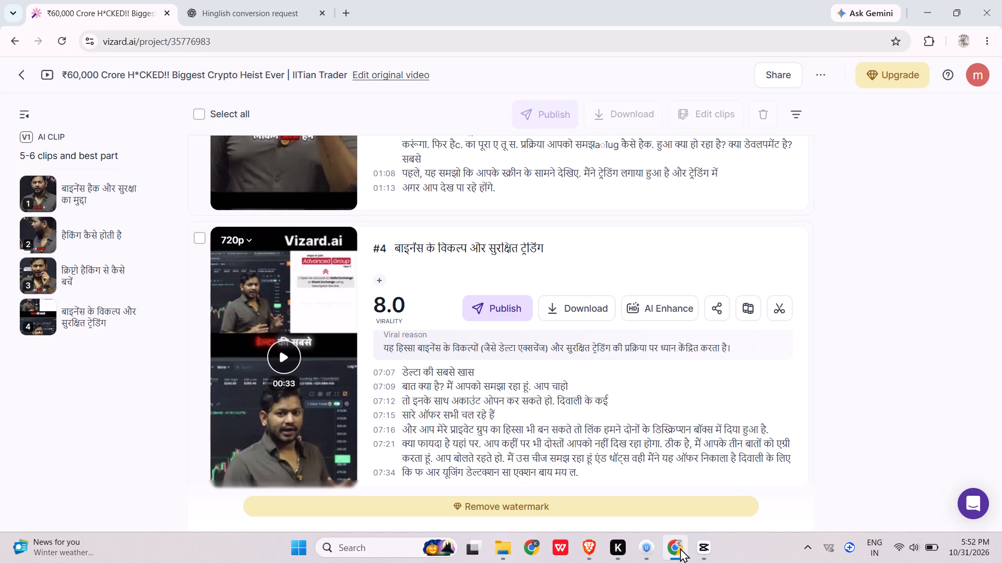
click(680, 548)
click(462, 344)
key(space)
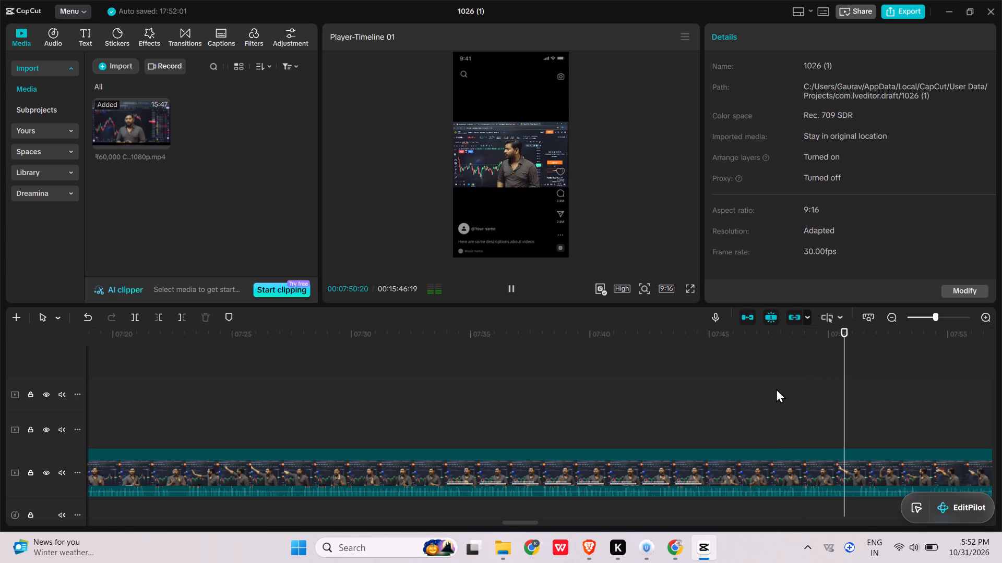
key(ctrl+b)
Delete the main video segments after the 00:07:51 cut and before the 00:07:07 cut, keeping only the middle segment.
ctrl+scroll(911, 446, down, 8)
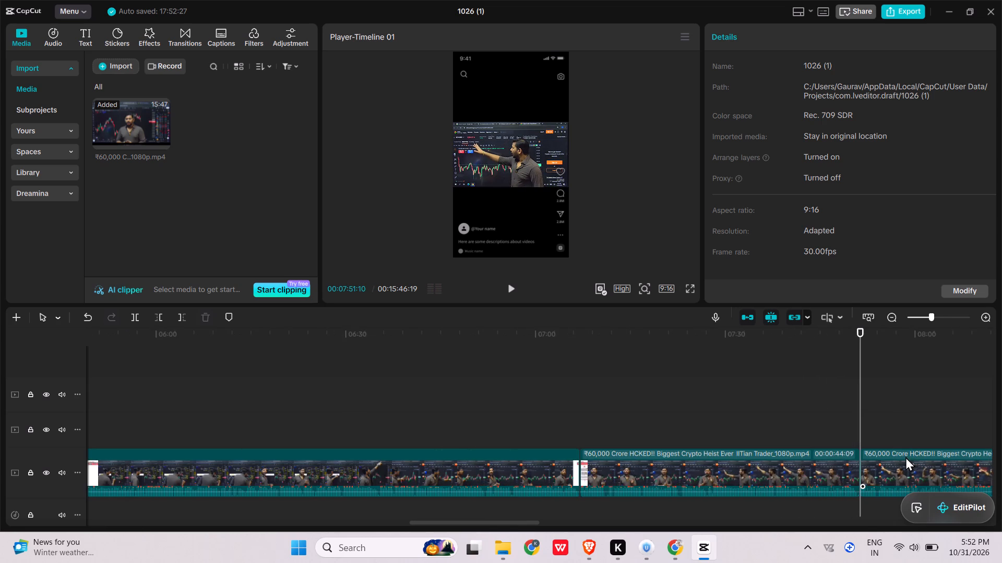
ctrl+scroll(905, 458, down, 6)
key(space)
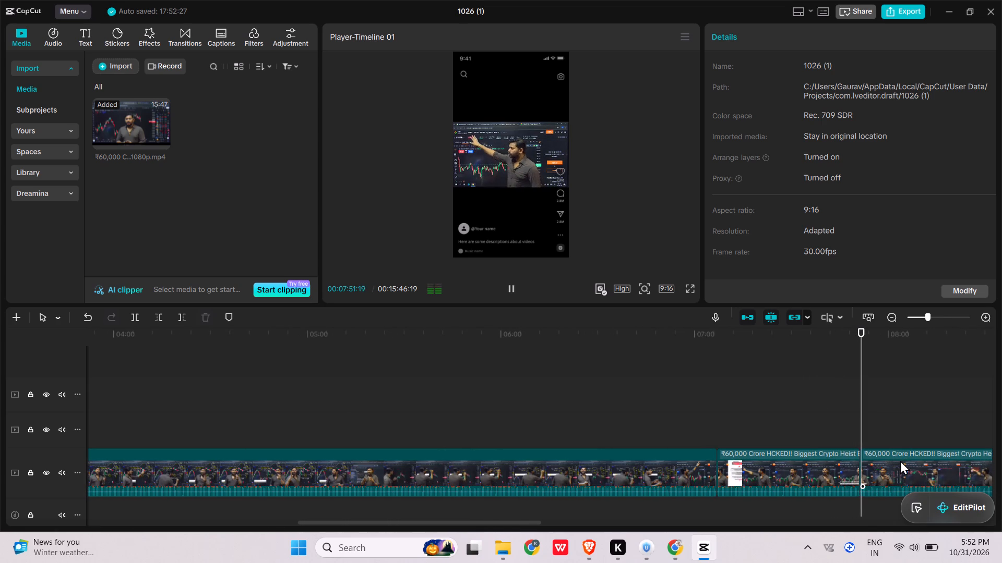
click(897, 462)
key(BackSpace)
click(566, 463)
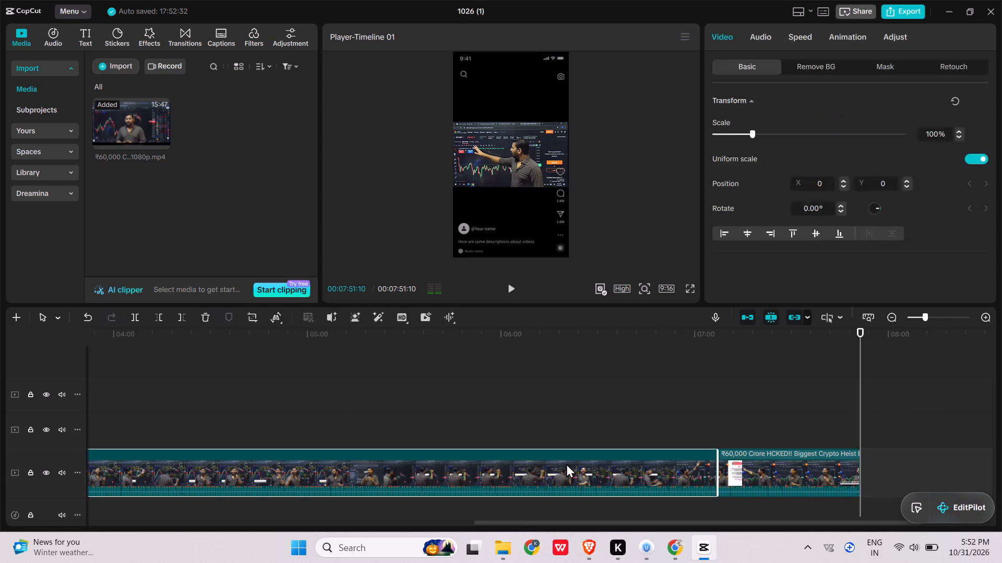
key(BackSpace)
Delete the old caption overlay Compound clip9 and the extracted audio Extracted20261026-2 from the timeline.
click(200, 345)
key(space)
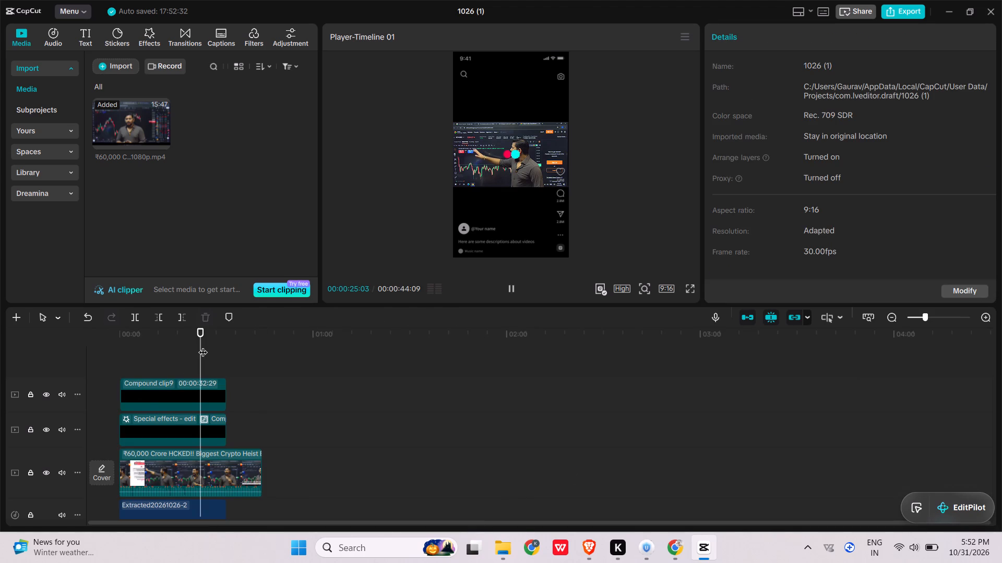
key(space)
key(space)
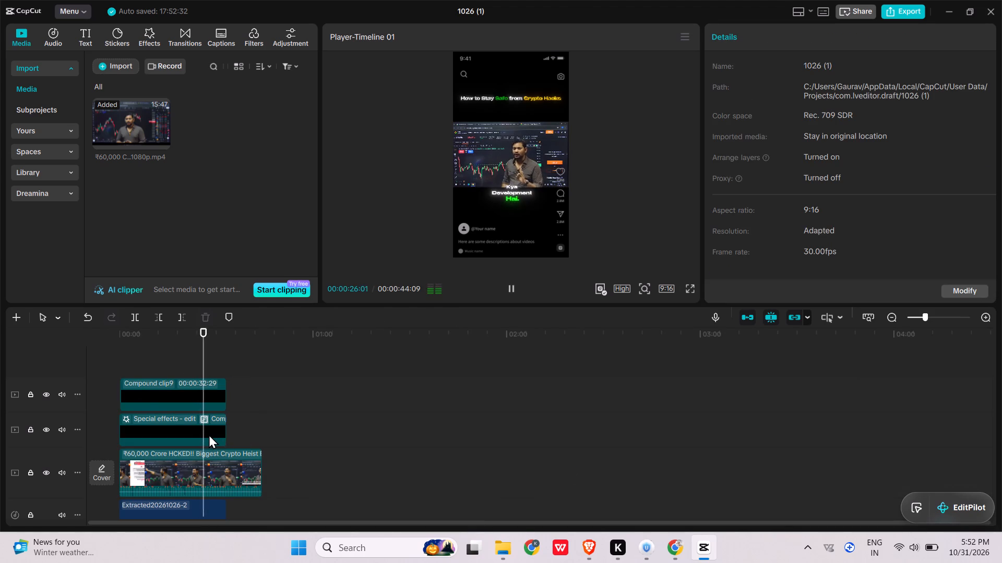
click(209, 434)
click(199, 389)
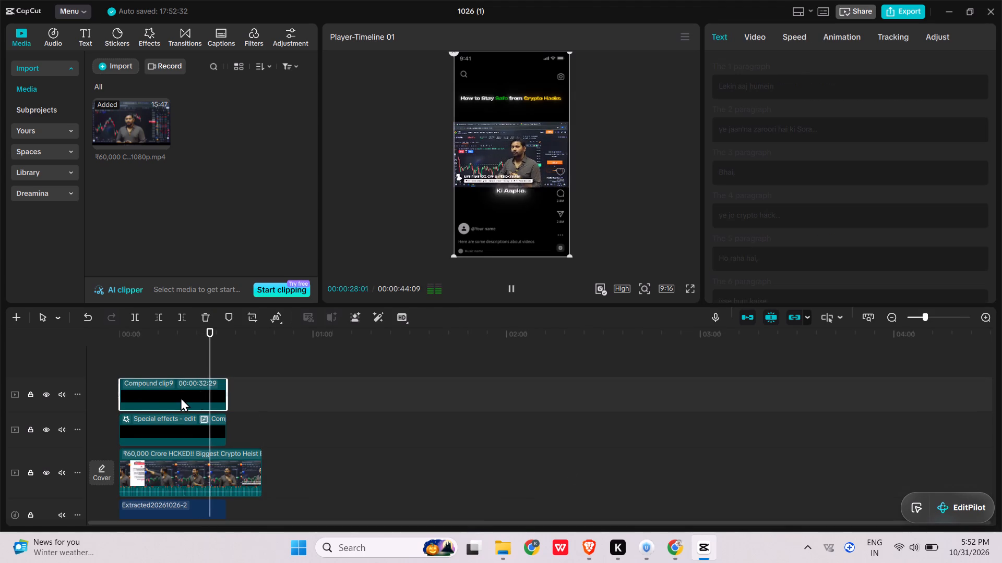
key(BackSpace)
key(space)
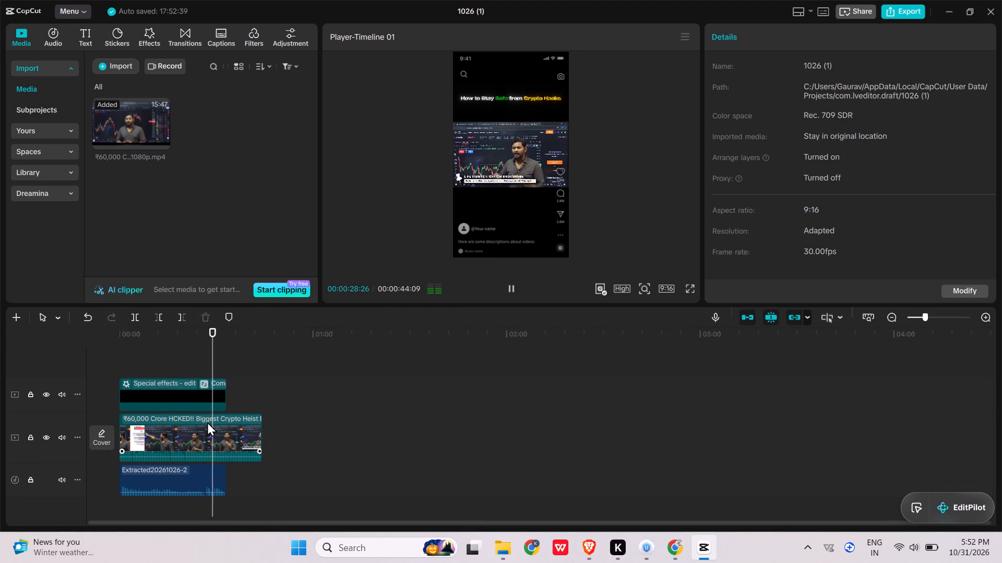
click(194, 481)
key(BackSpace)
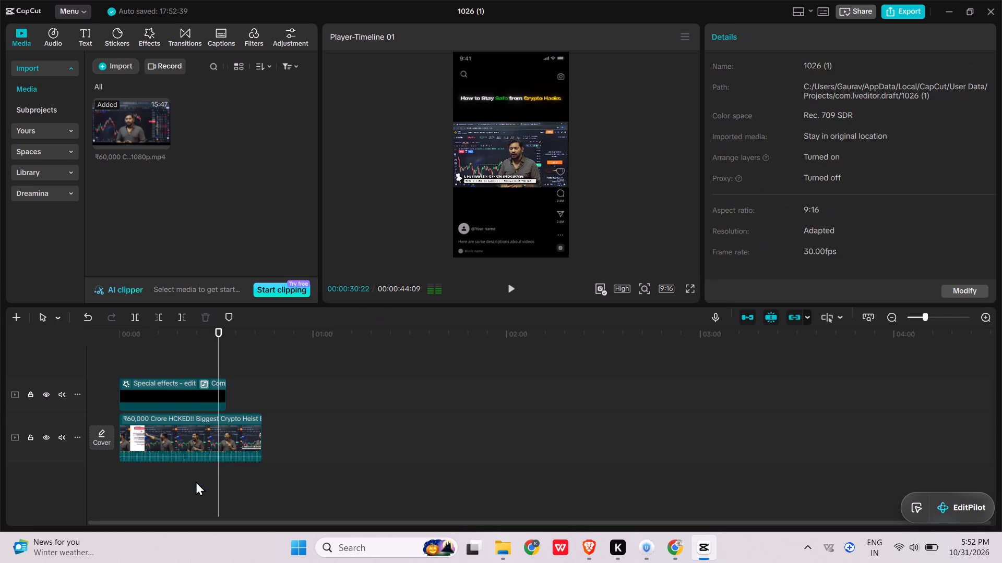
Extend the title overlay Compound clip4 to end with the main video at about 00:00:44.
key(space)
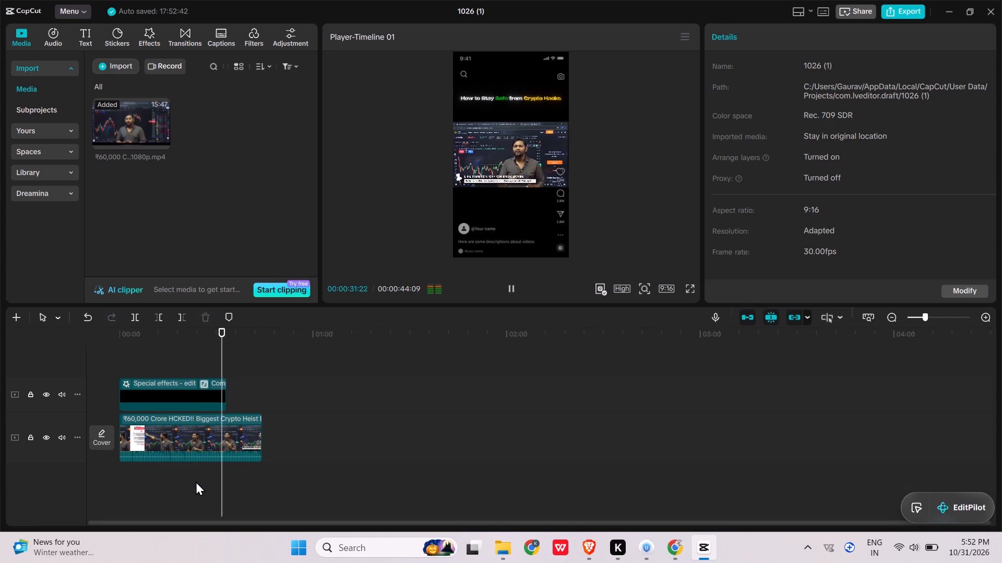
click(203, 397)
drag(229, 390, 267, 396)
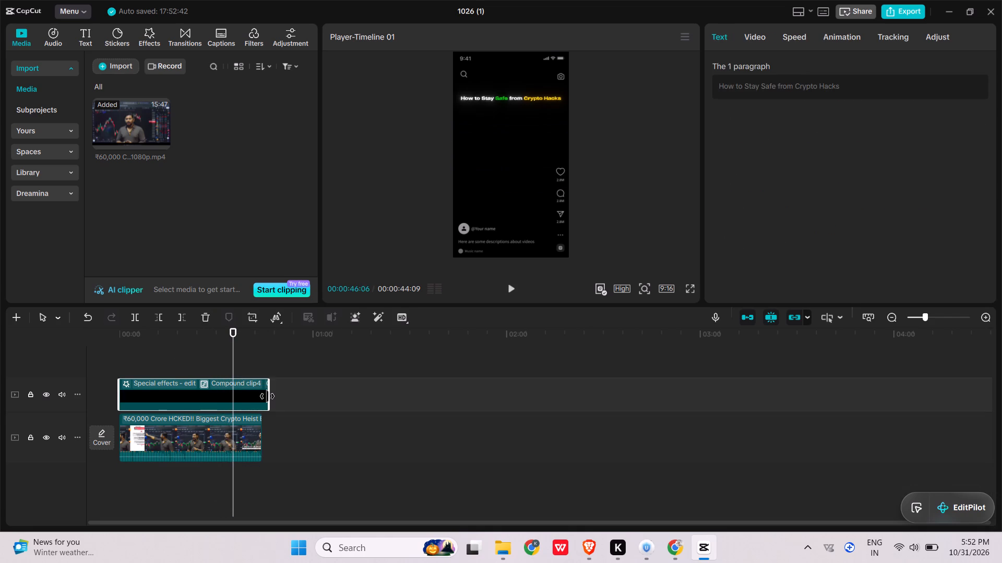
drag(267, 396, 261, 397)
key(space)
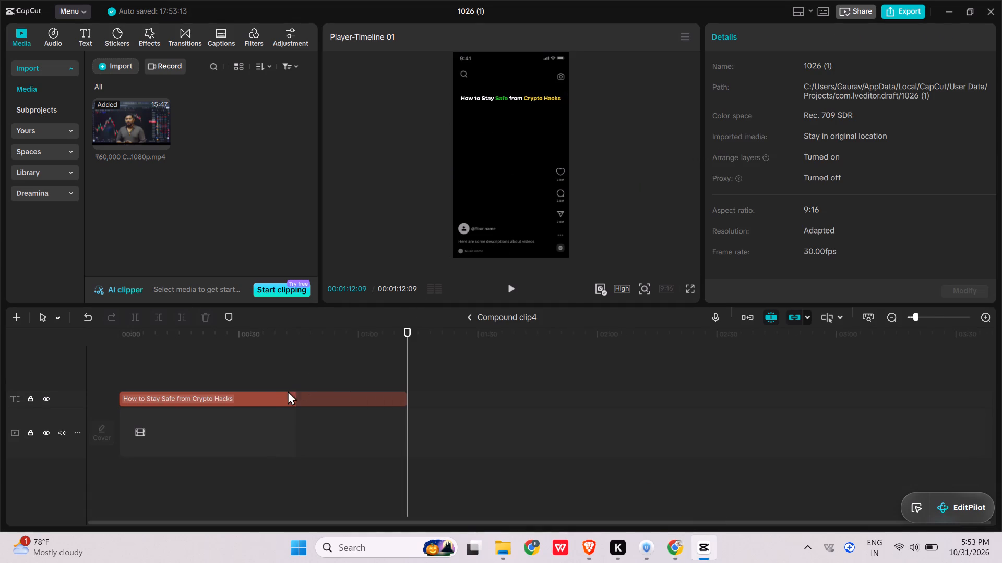
click(277, 395)
drag(852, 100, 688, 87)
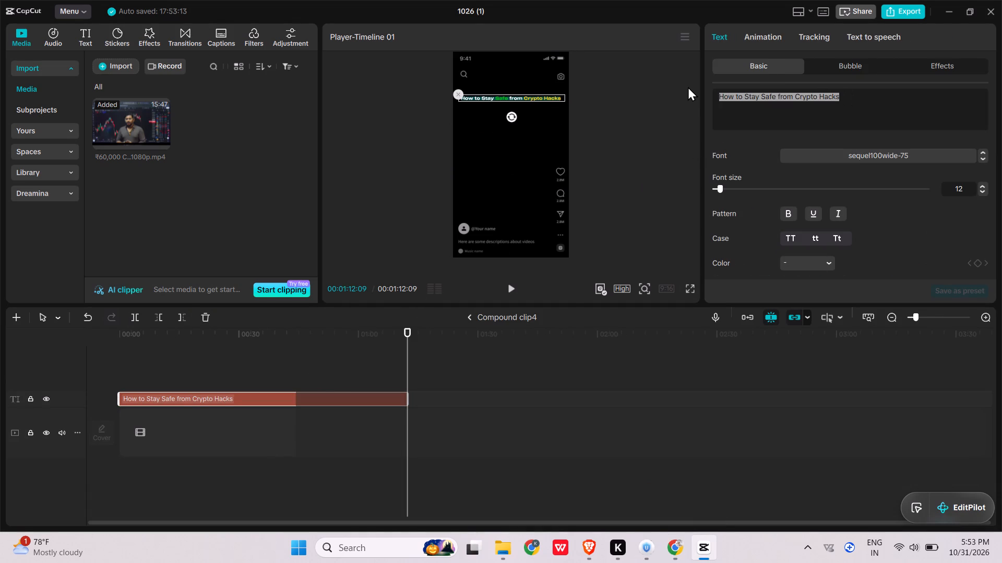
key(BackSpace)
key(ctrl+v)
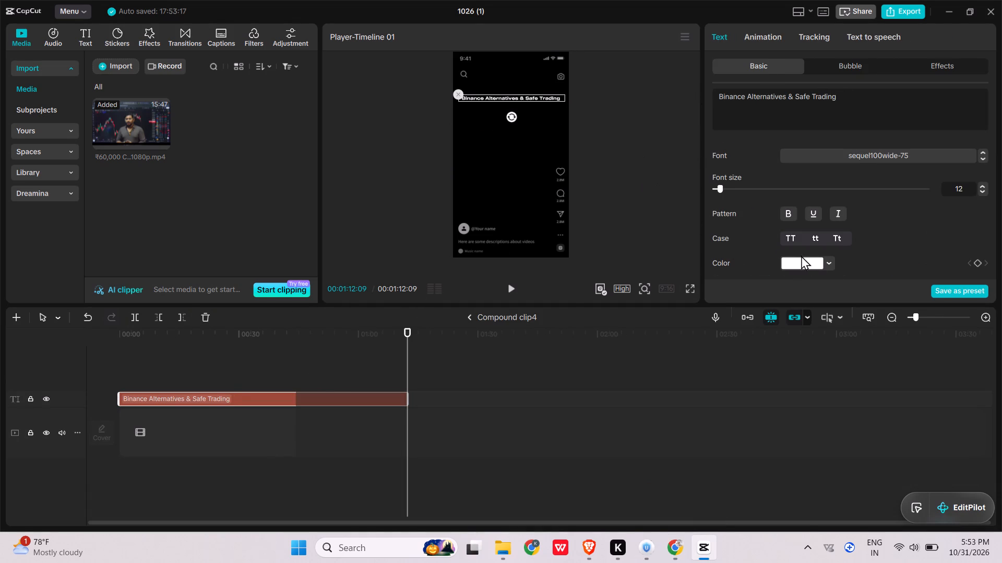
Colour the words "Safe Trading" in the title text green (00B209).
drag(794, 97, 944, 116)
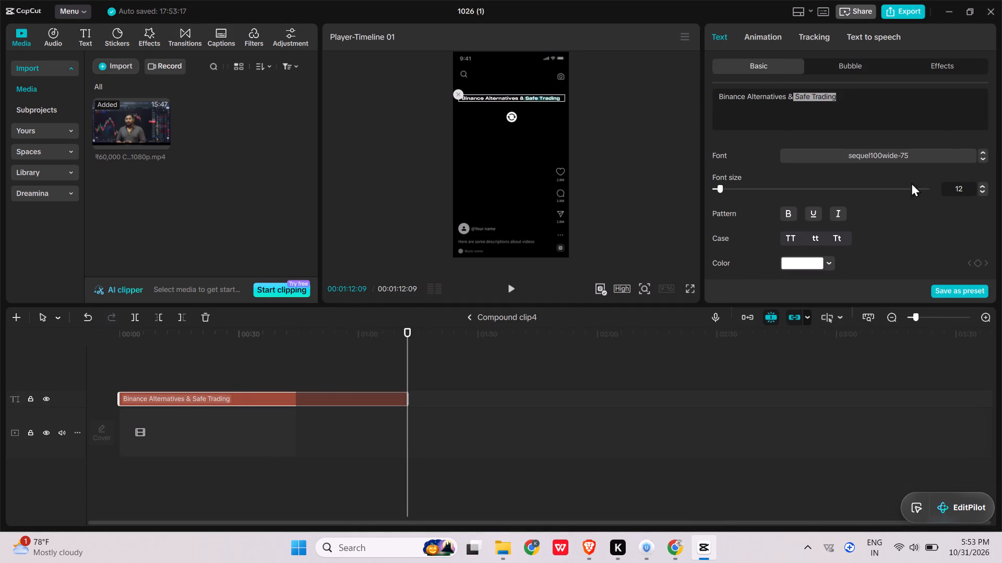
click(830, 265)
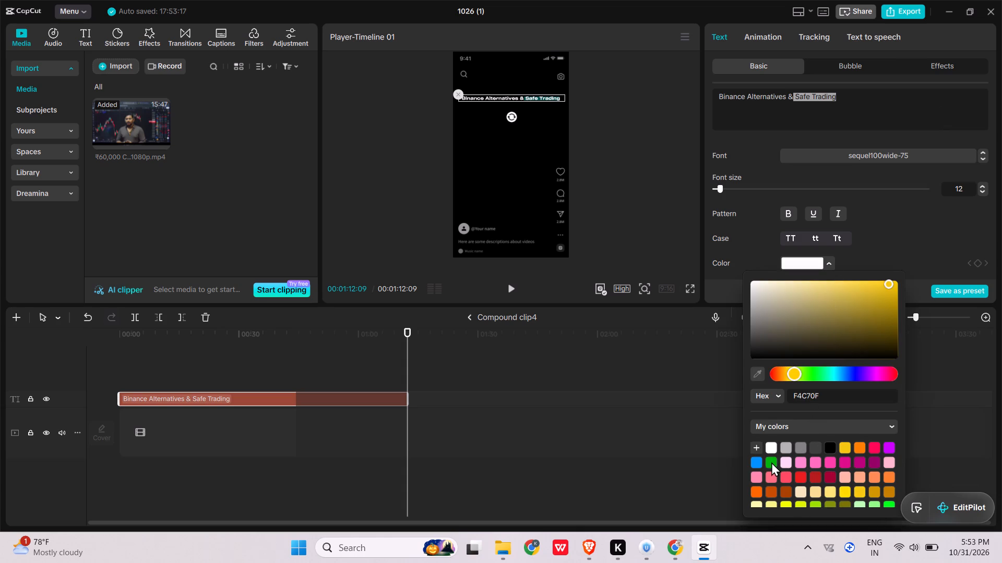
click(771, 462)
click(662, 249)
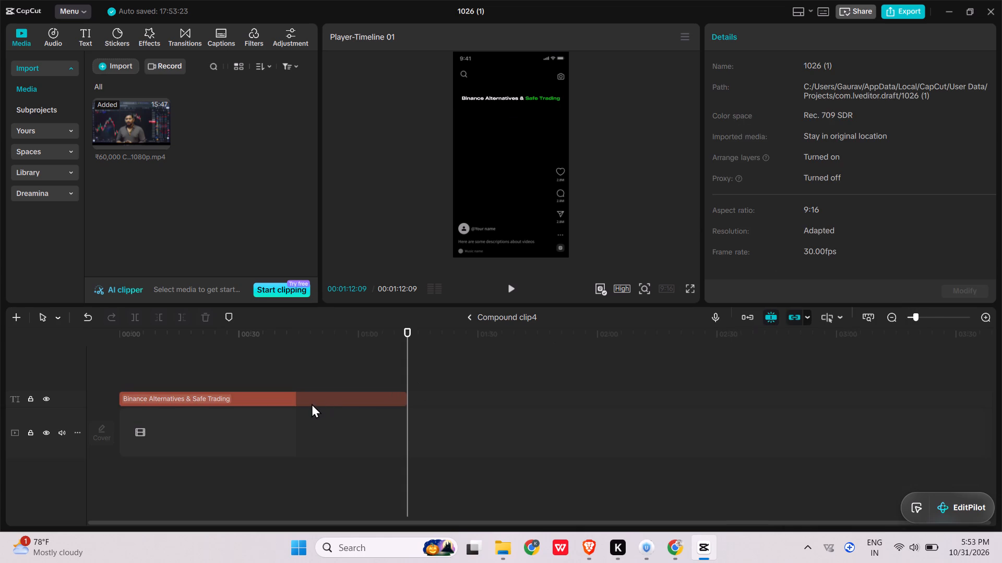
Colour the word "Alternatives" in the title light red and return from Compound clip4 to the main timeline.
click(312, 403)
drag(788, 97, 776, 95)
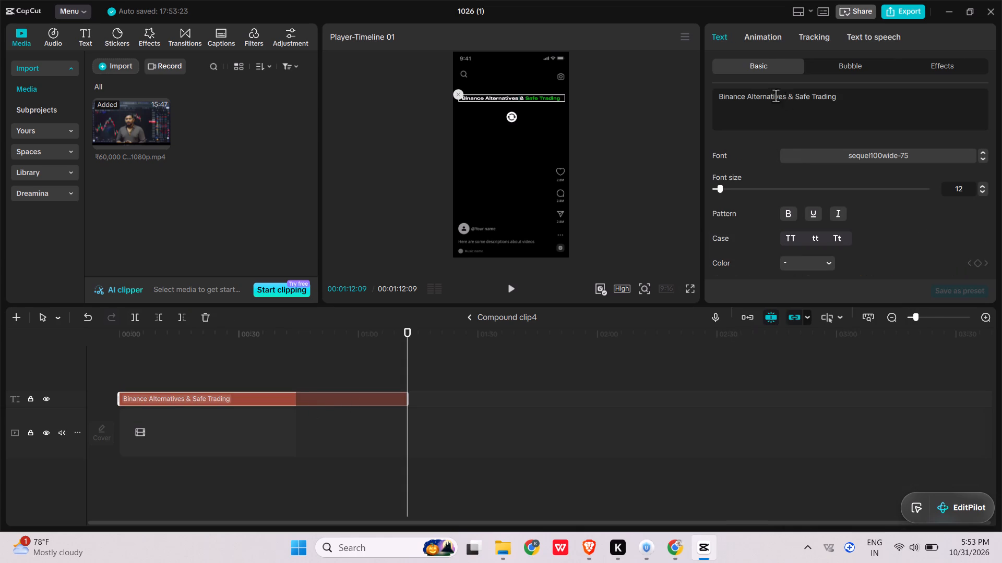
drag(776, 95, 745, 95)
click(828, 258)
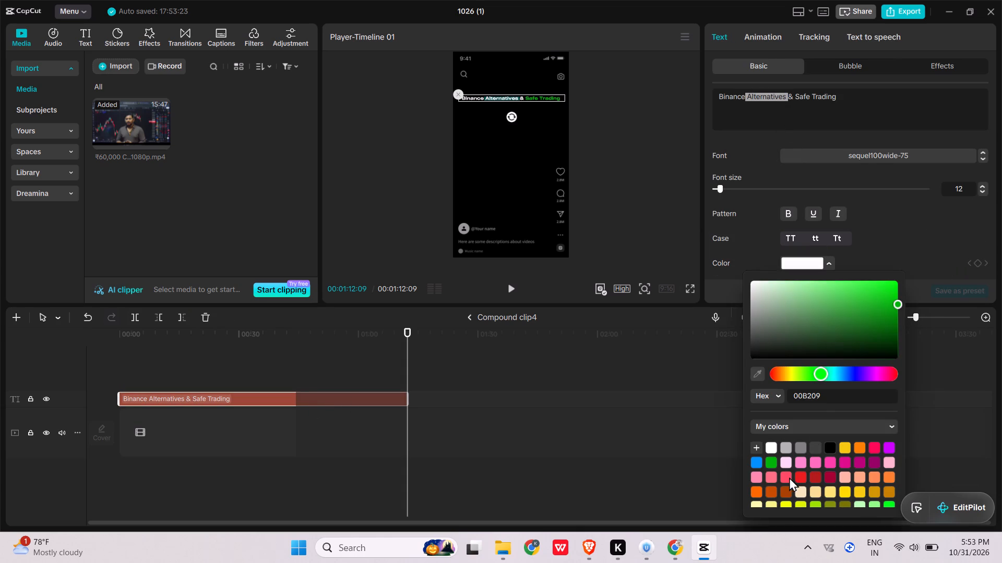
click(784, 473)
click(695, 217)
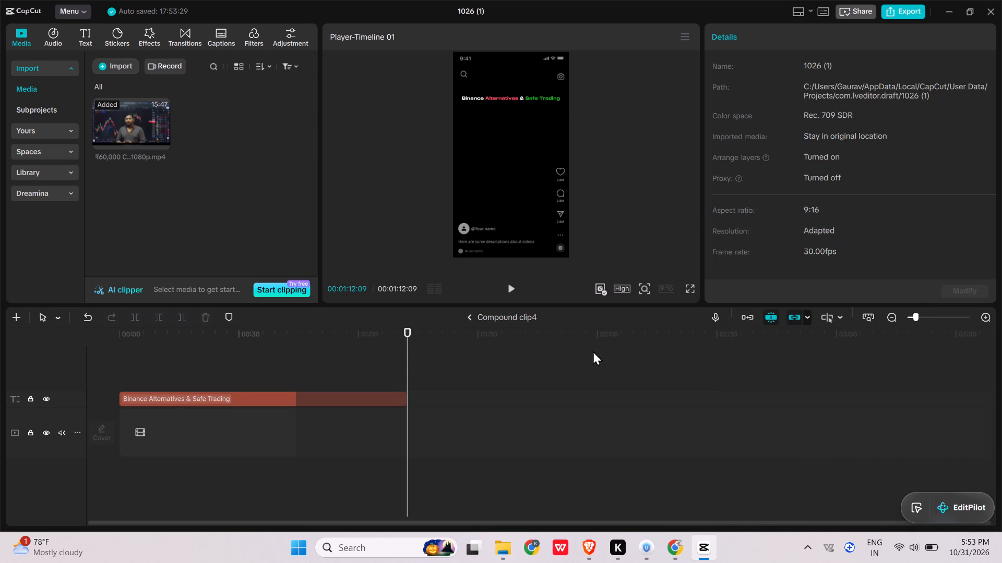
click(470, 316)
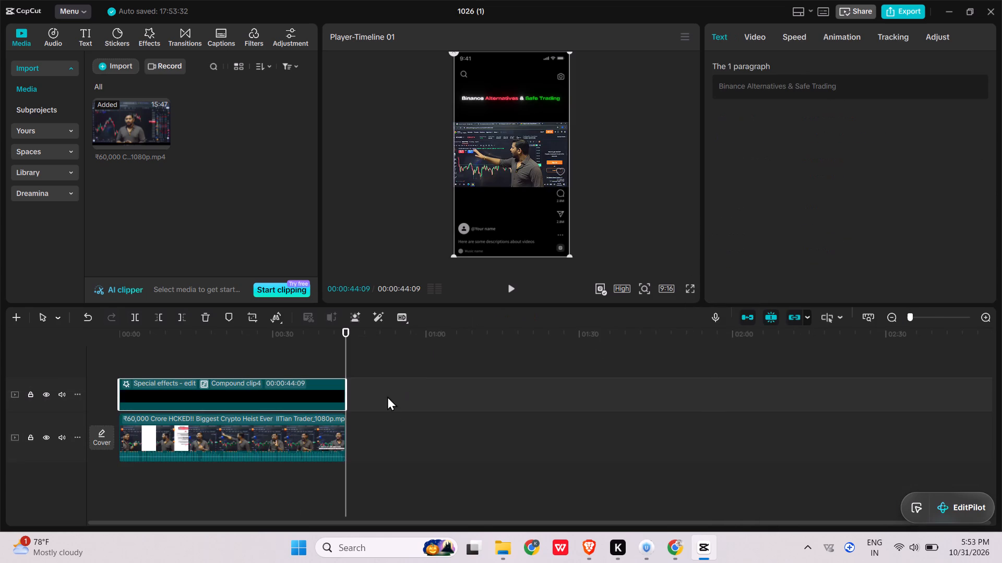
Enlarge the main crypto video to about 153% scale in the vertical frame and check the framing across the clip.
click(295, 462)
click(280, 433)
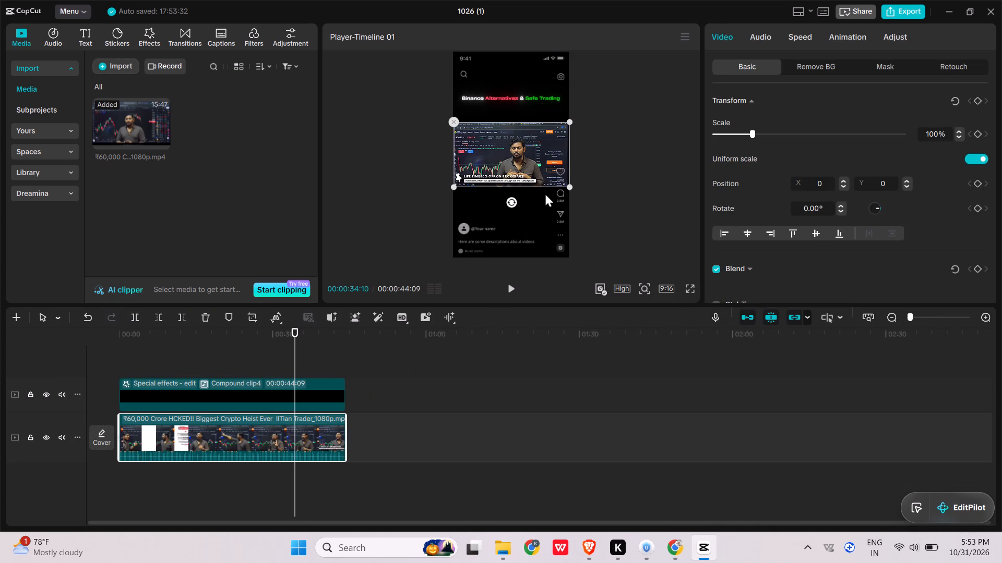
drag(569, 186, 610, 222)
click(574, 186)
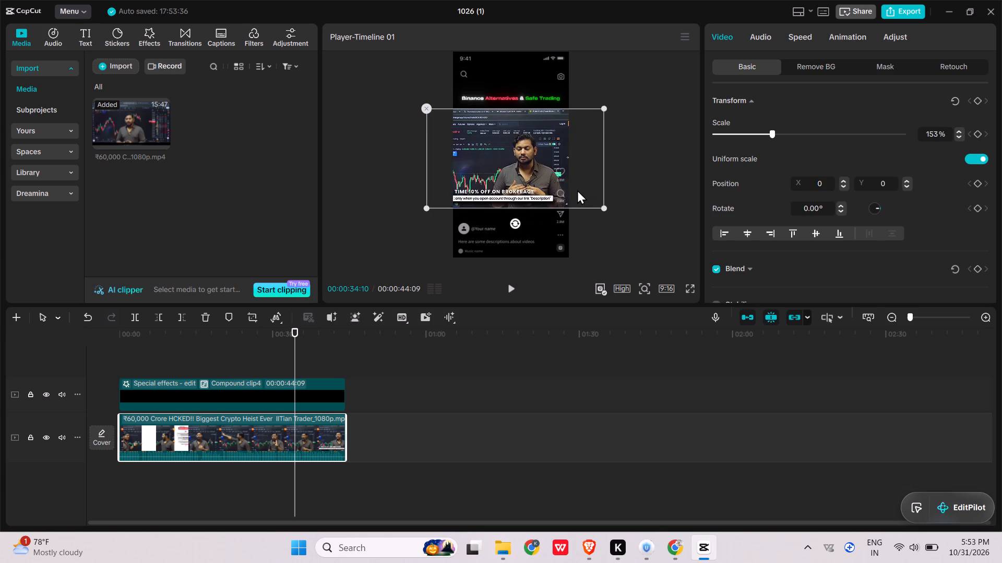
click(572, 191)
click(645, 204)
key(space)
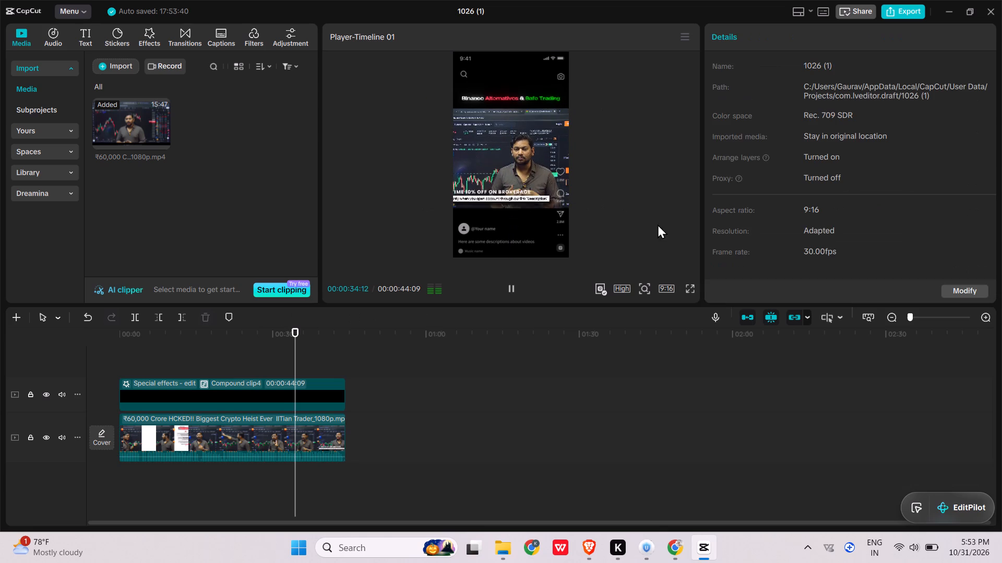
click(146, 333)
drag(123, 335, 195, 332)
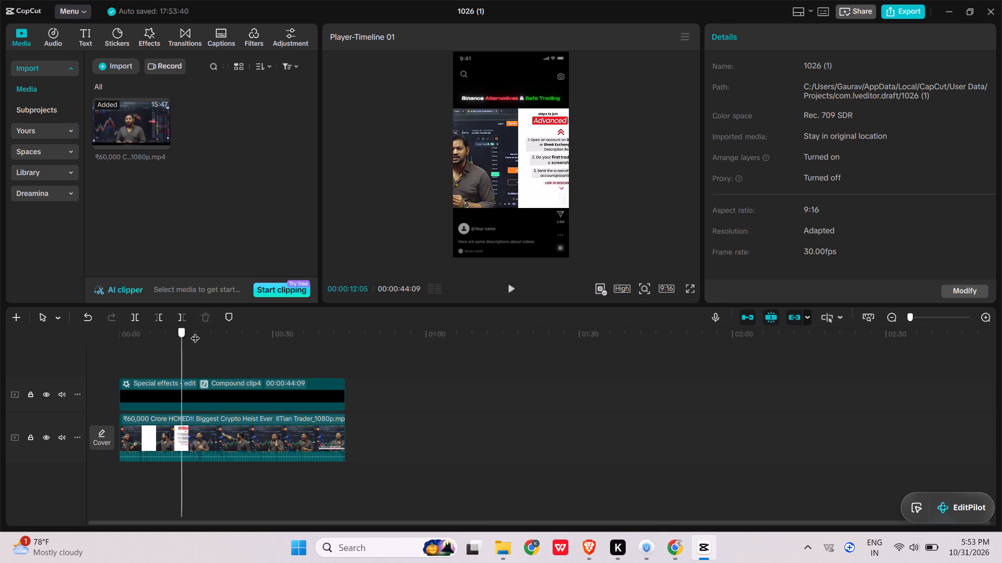
drag(195, 332, 437, 335)
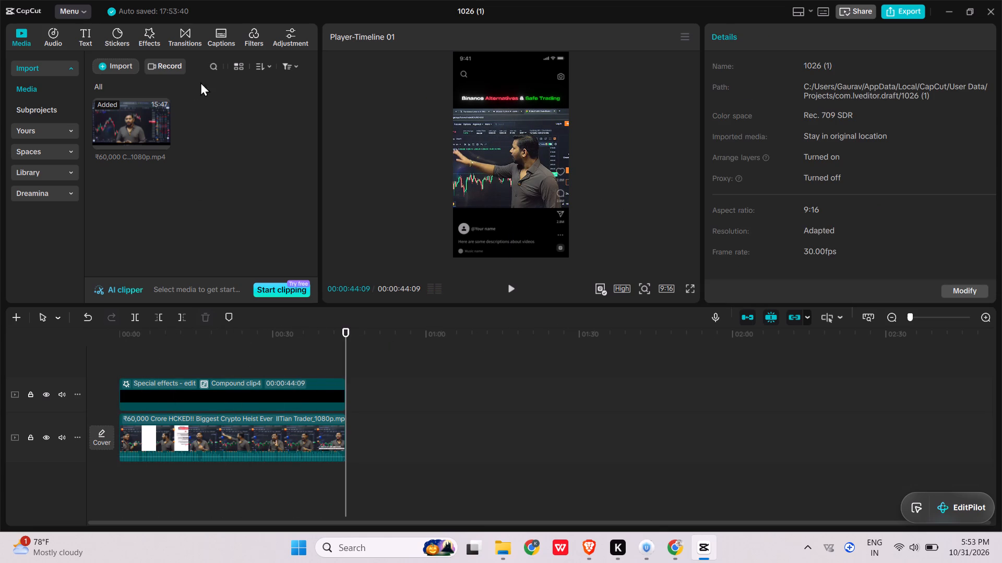
Add the Clear II filter above the title overlay from the timeline start, ending with the video at 00:00:44:09.
click(258, 36)
drag(191, 110, 109, 340)
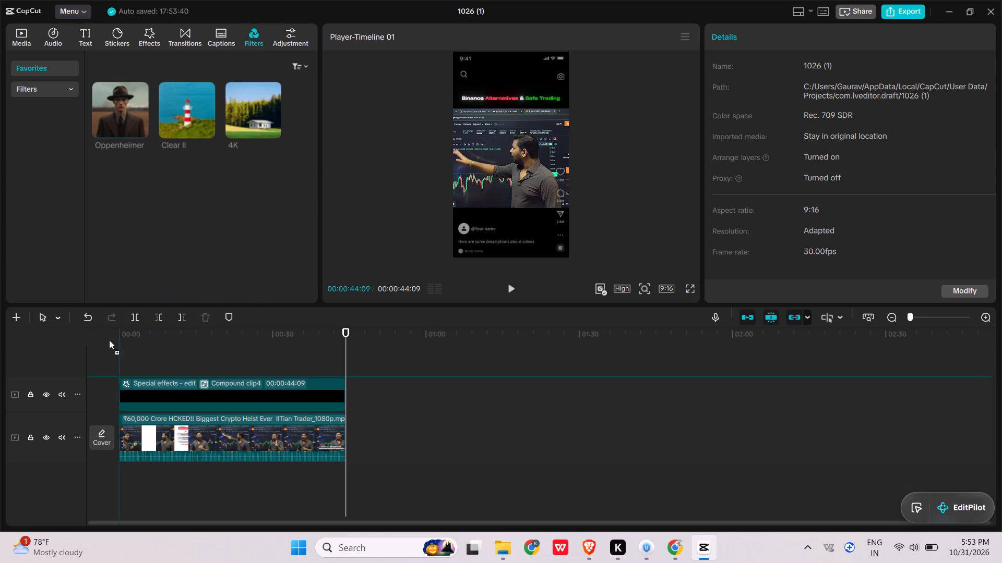
drag(109, 340, 103, 346)
drag(136, 380, 355, 387)
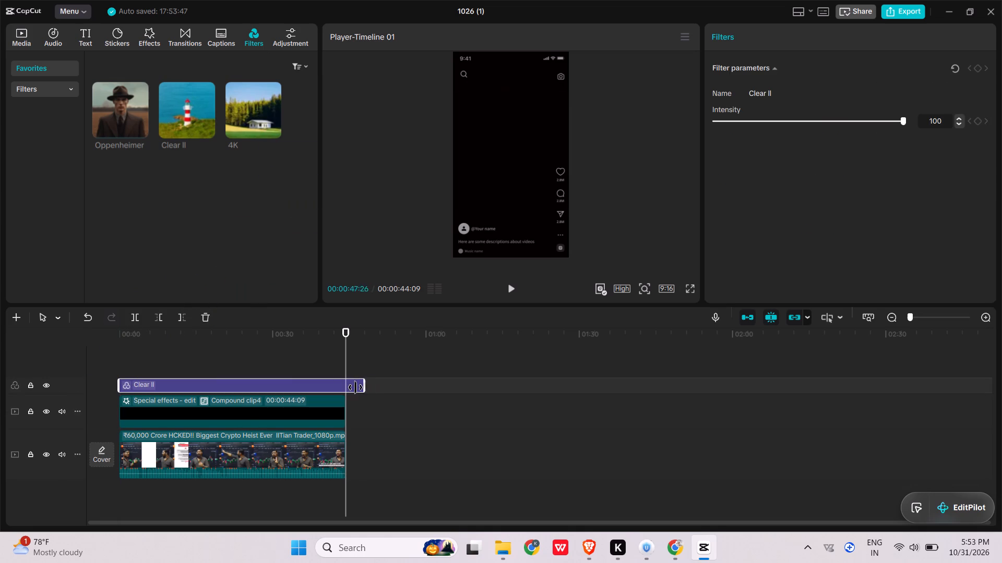
drag(355, 387, 344, 388)
key(space)
click(54, 36)
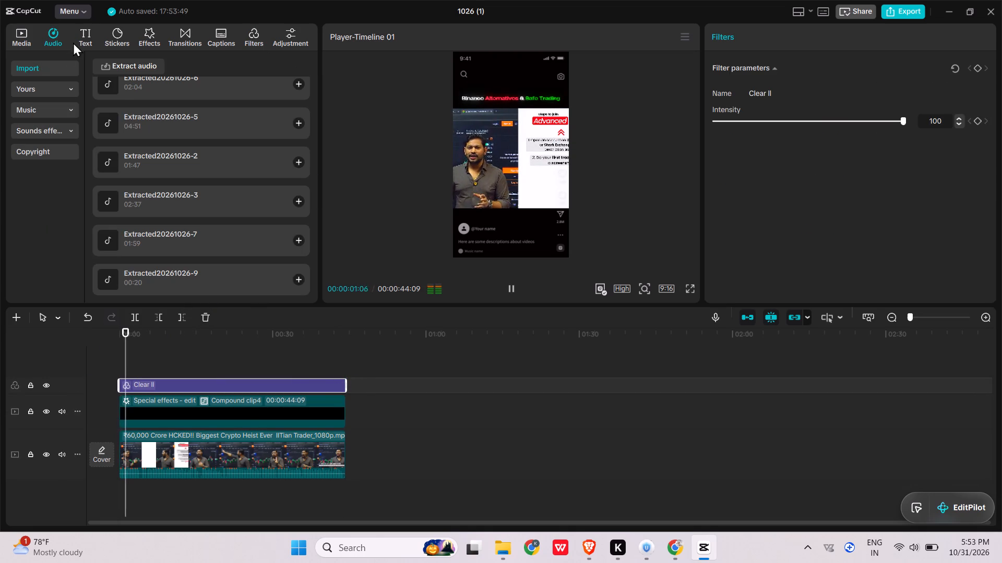
click(170, 89)
scroll(181, 108, up, 1)
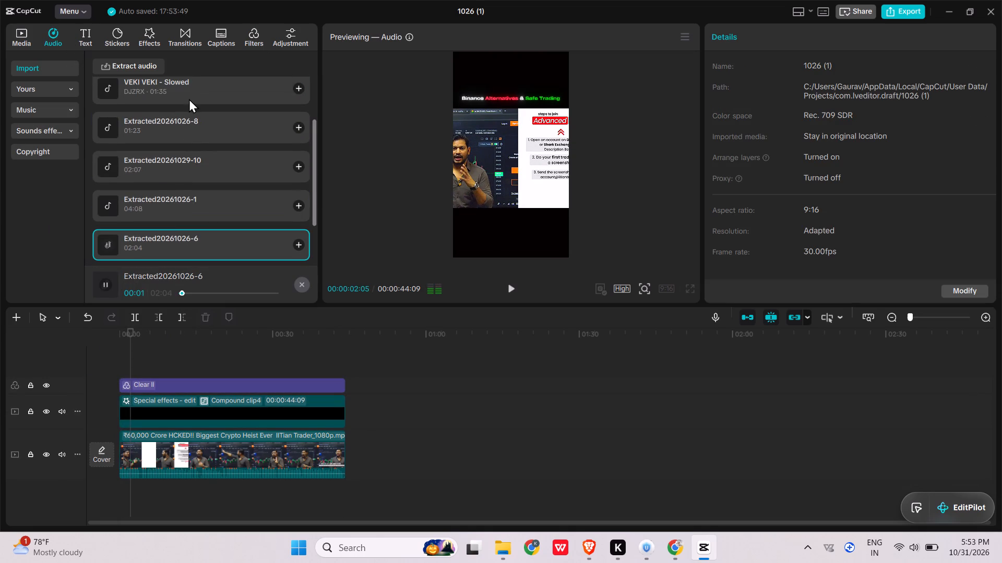
click(189, 95)
scroll(189, 91, up, 3)
click(189, 97)
click(196, 106)
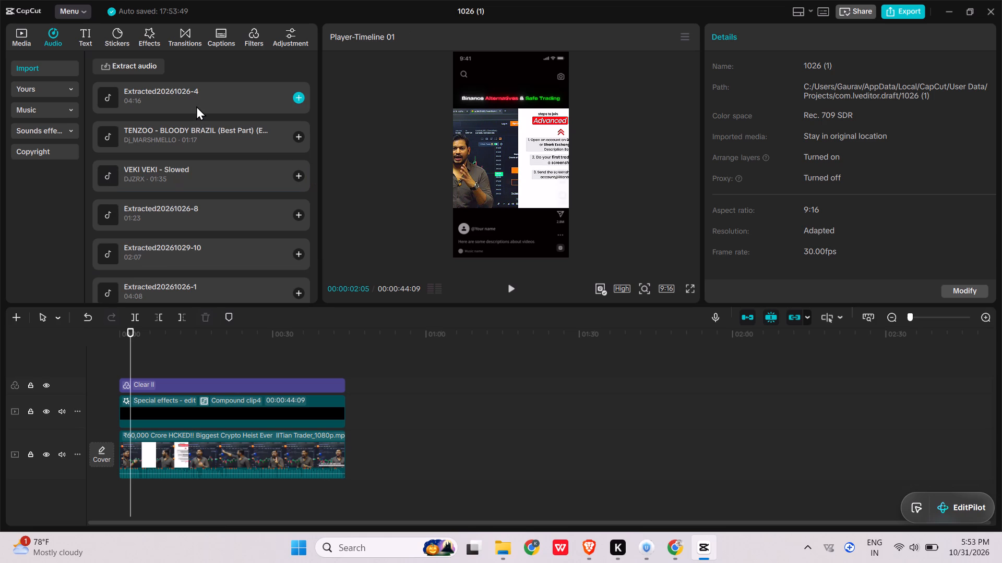
click(198, 96)
click(204, 131)
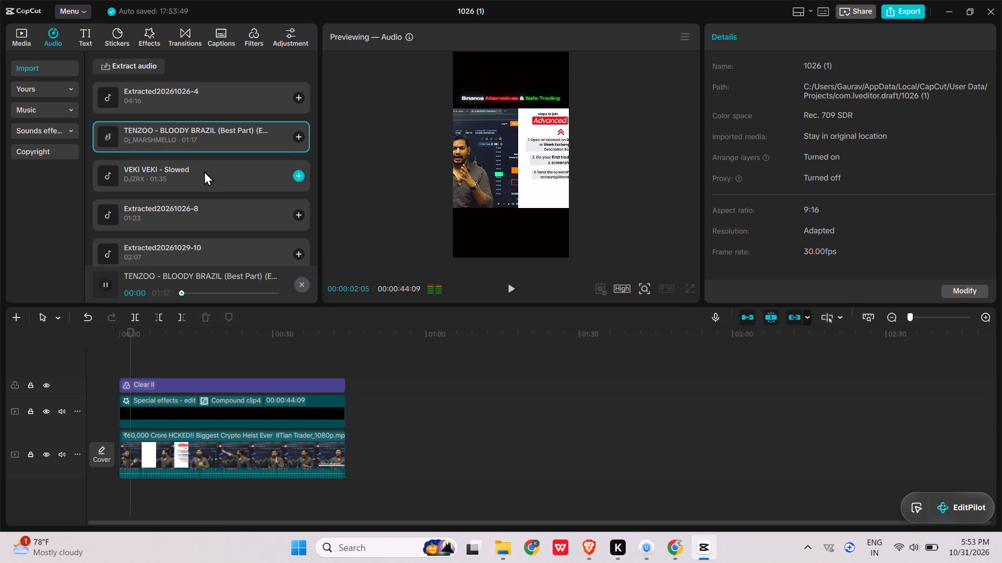
click(203, 174)
click(216, 210)
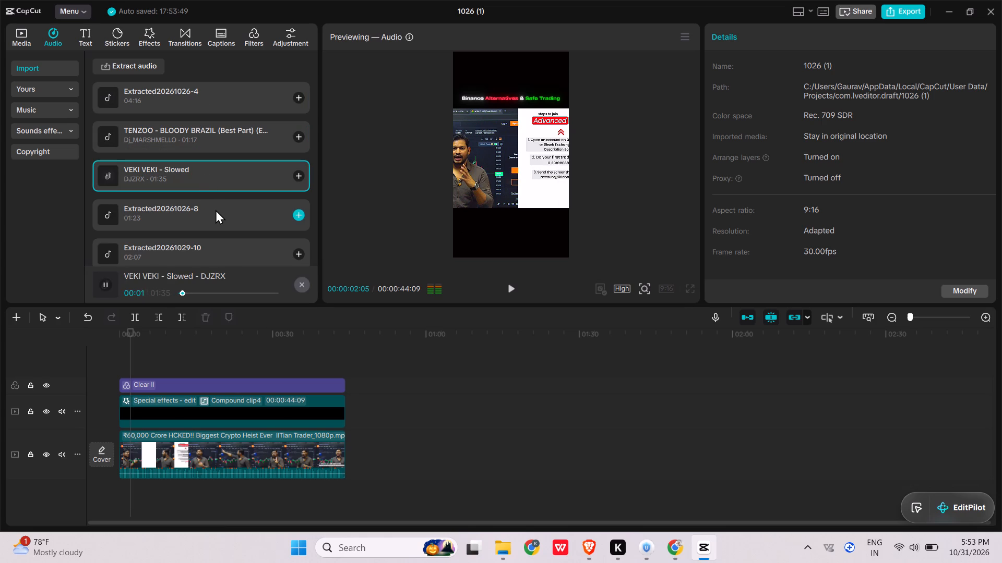
scroll(216, 224, down, 1)
click(214, 223)
click(210, 226)
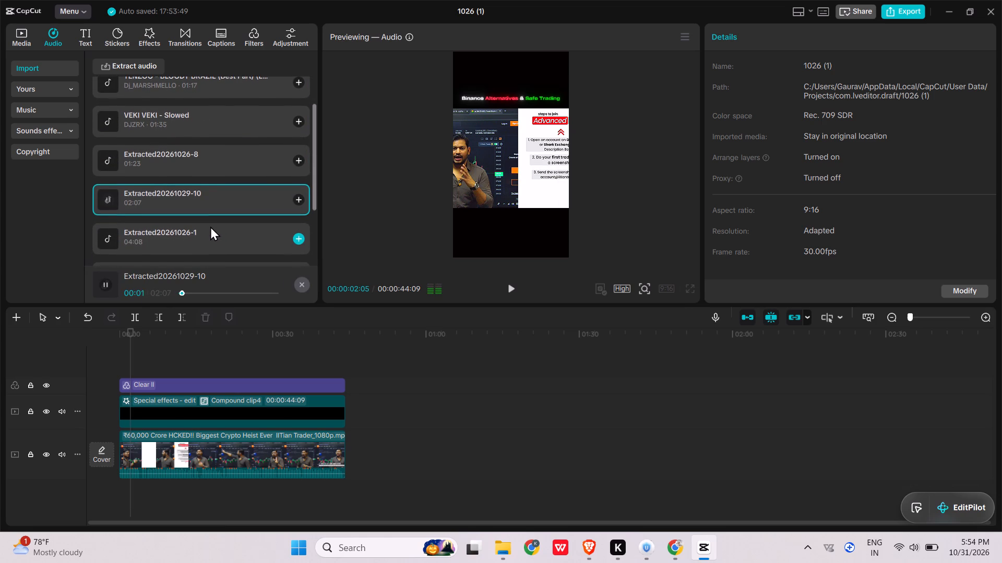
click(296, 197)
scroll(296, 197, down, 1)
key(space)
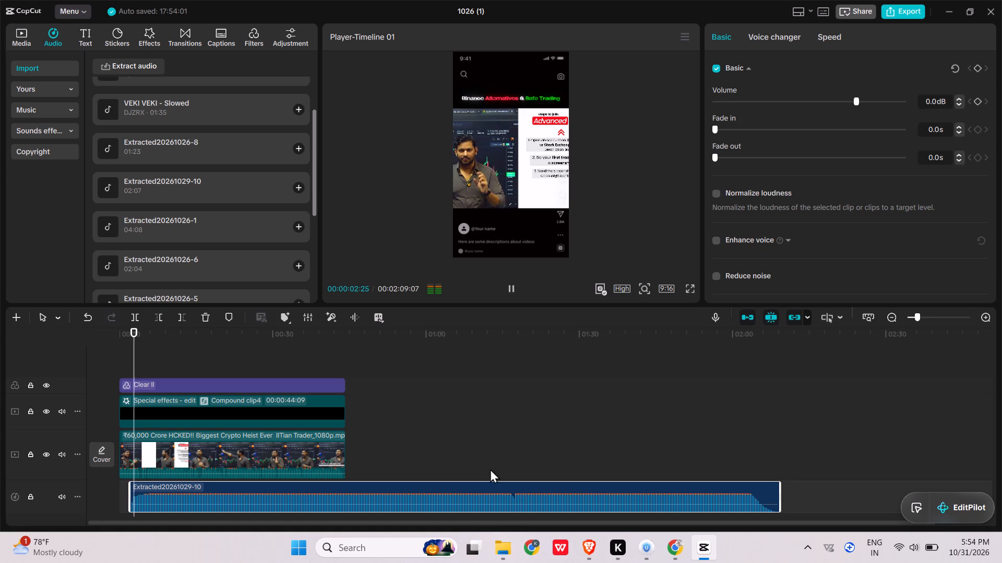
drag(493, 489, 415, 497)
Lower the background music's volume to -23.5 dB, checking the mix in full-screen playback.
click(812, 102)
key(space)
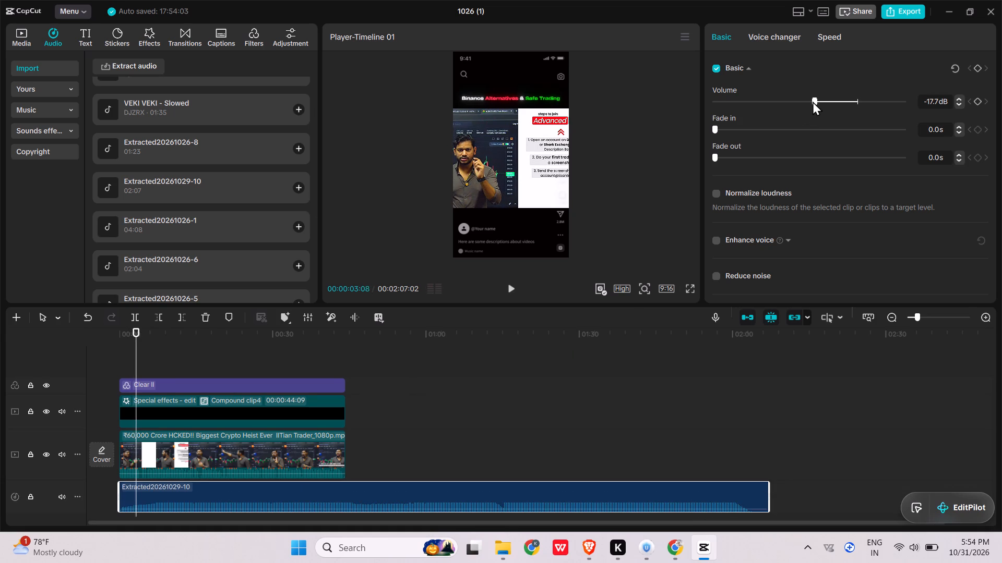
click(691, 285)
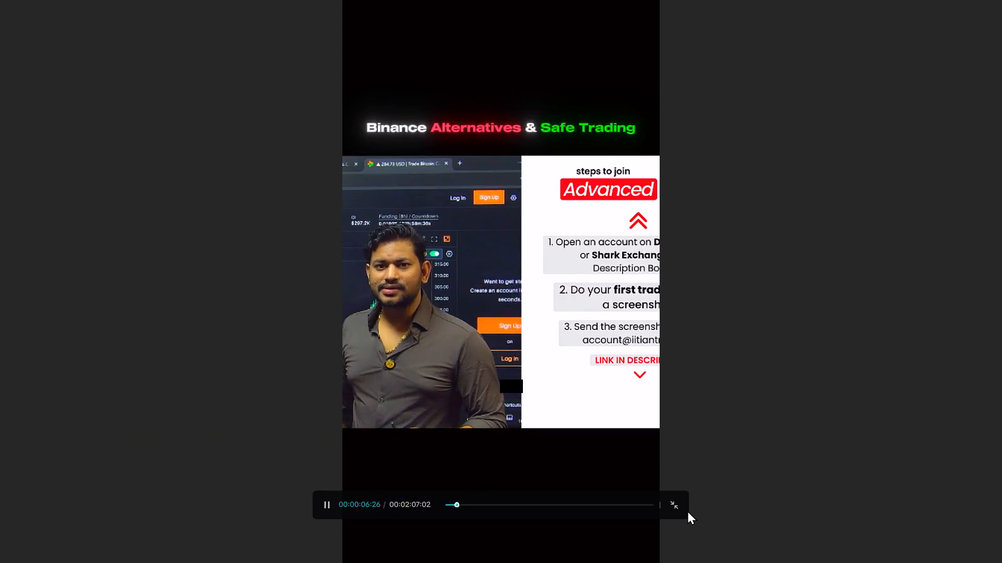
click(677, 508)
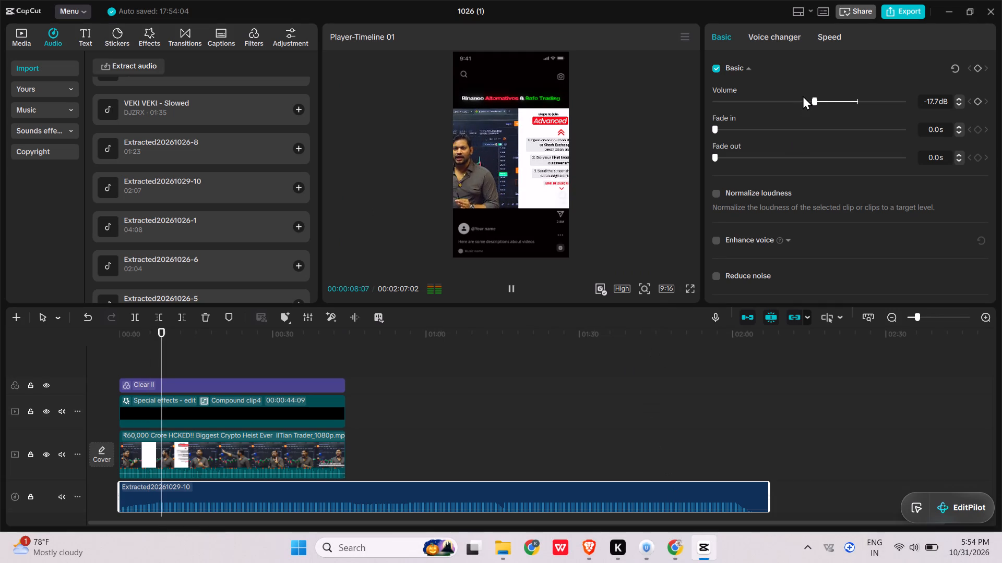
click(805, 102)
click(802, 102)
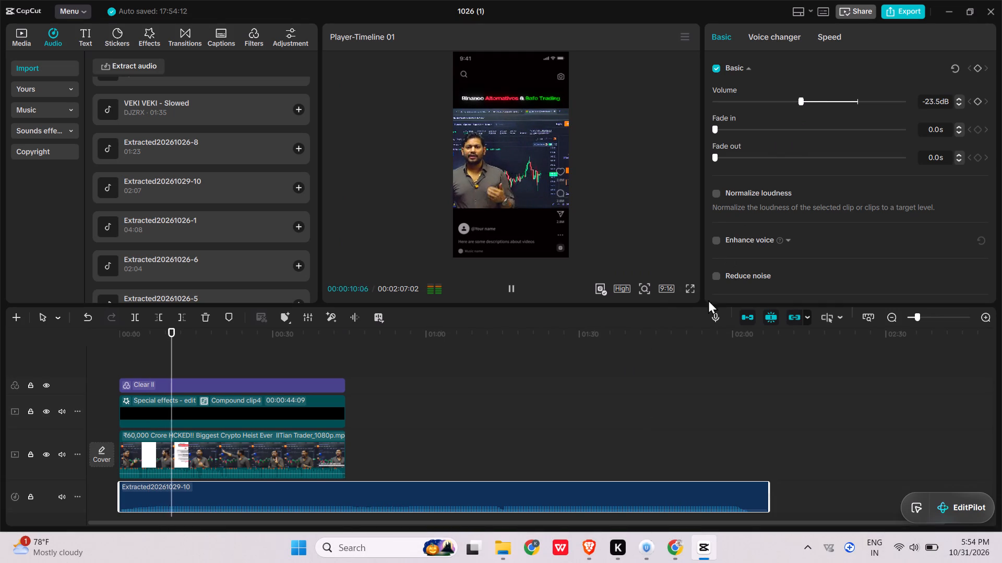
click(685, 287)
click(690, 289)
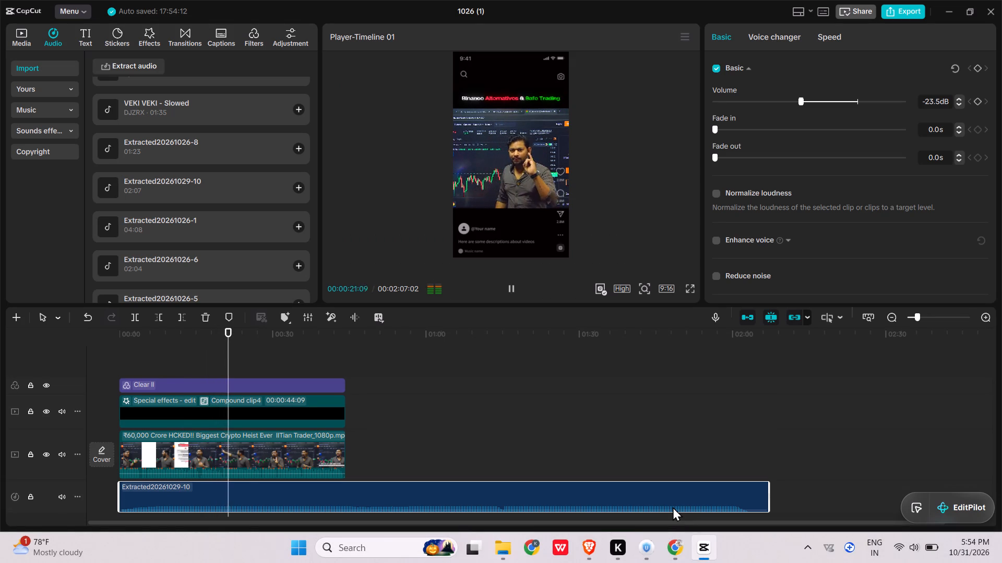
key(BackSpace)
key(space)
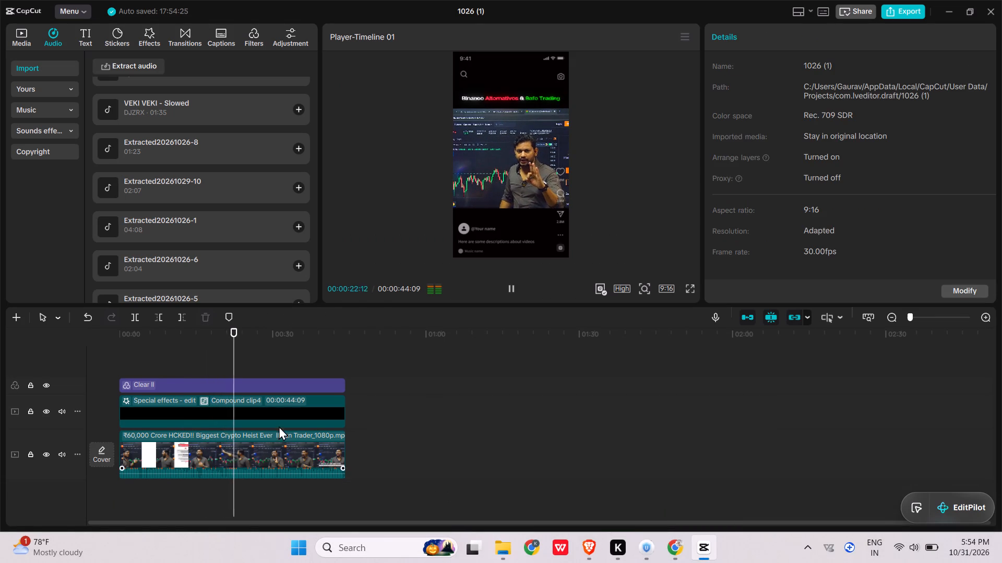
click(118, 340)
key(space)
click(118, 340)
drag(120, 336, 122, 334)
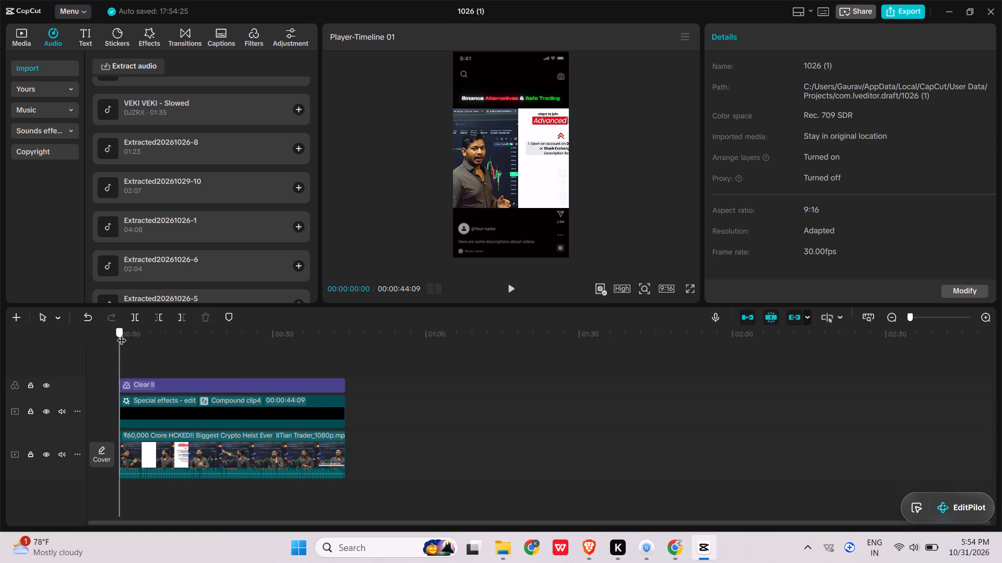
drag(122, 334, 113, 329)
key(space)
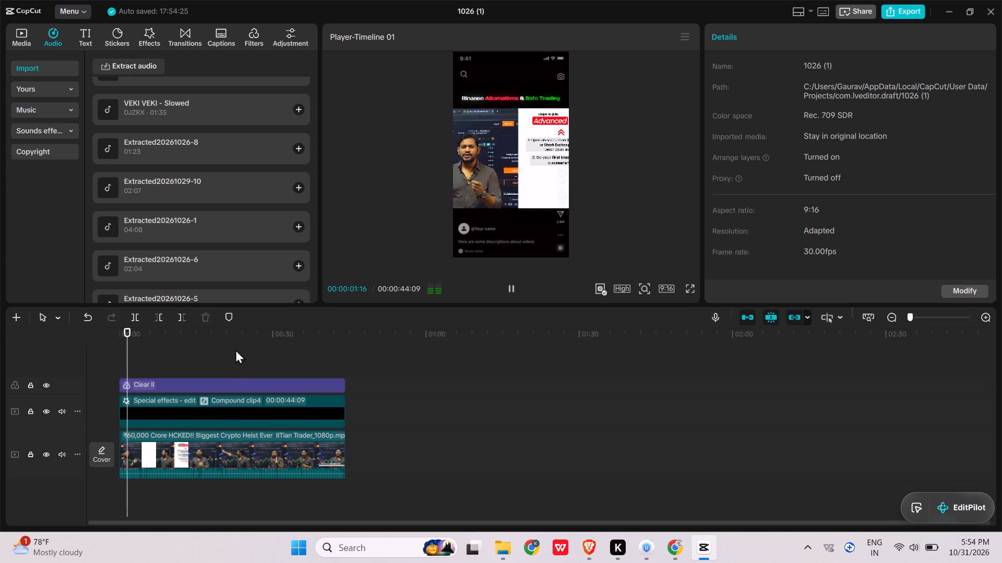
click(186, 182)
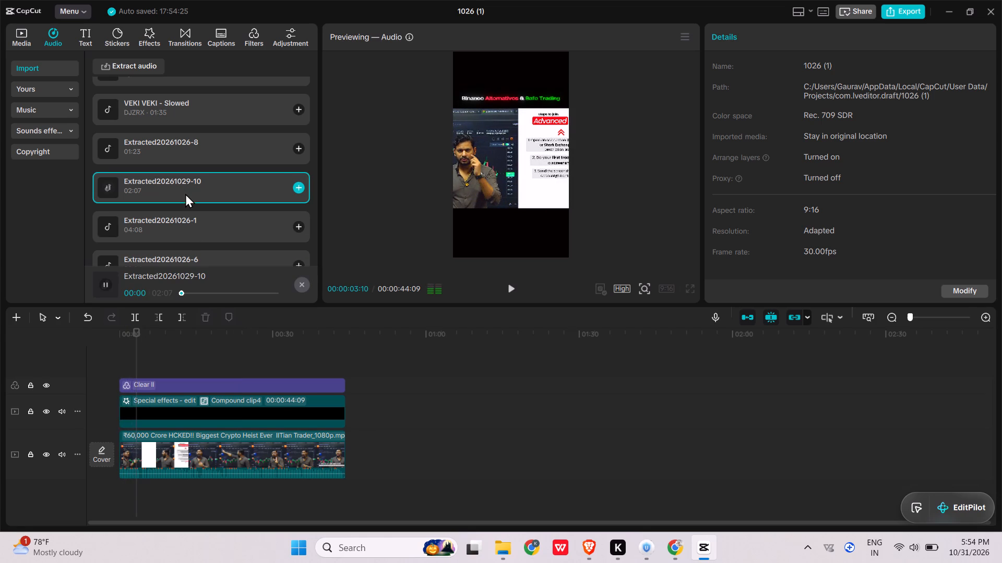
click(296, 183)
click(296, 189)
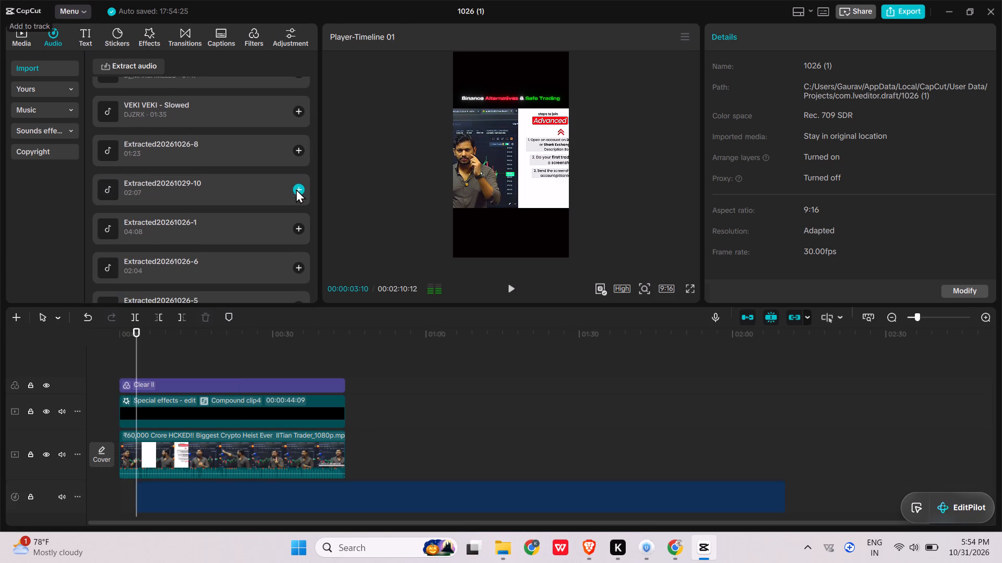
drag(735, 510, 599, 498)
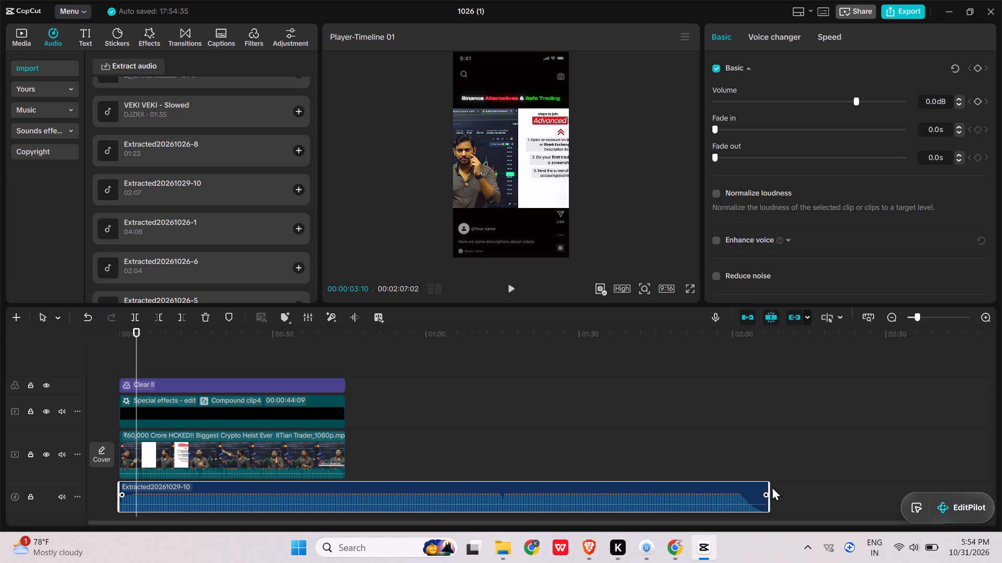
drag(769, 485, 345, 469)
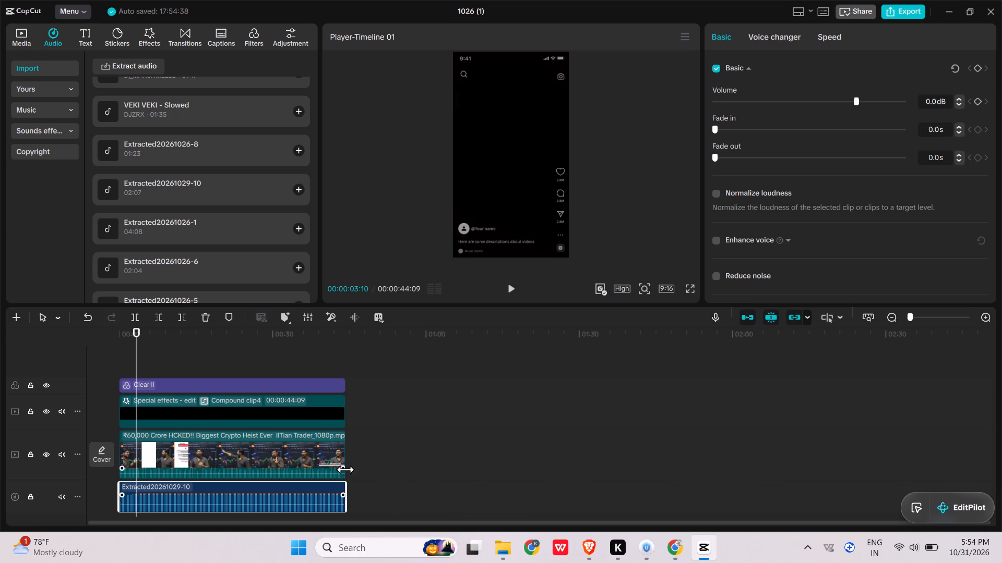
click(344, 484)
key(space)
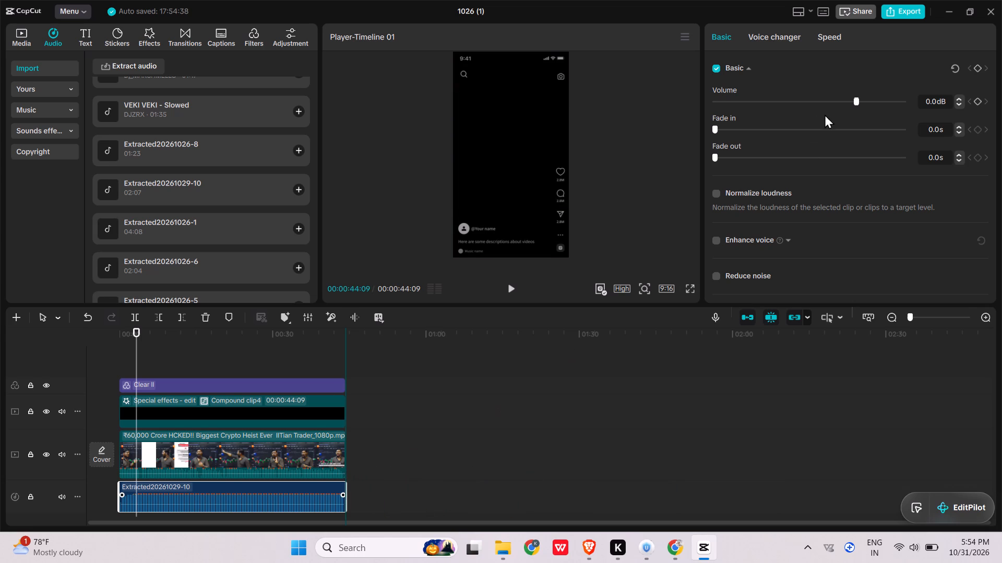
click(809, 102)
drag(804, 103, 799, 104)
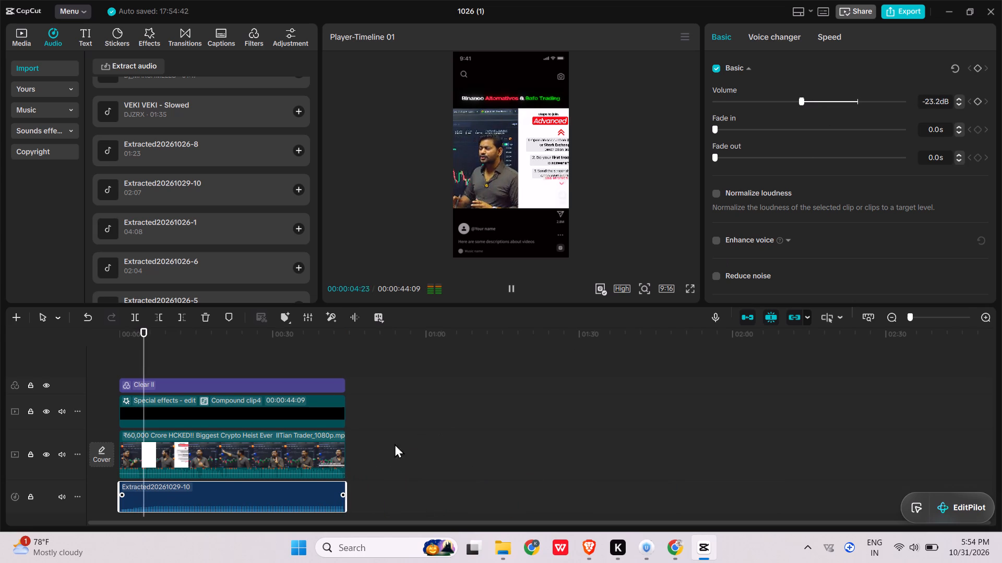
Review the short with its background music in full-screen playback.
click(690, 287)
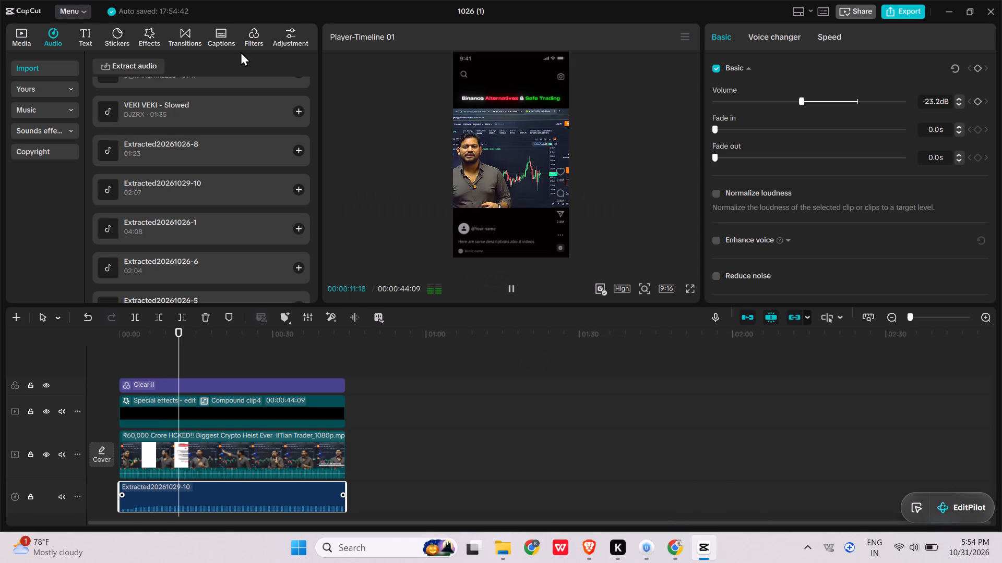
click(232, 40)
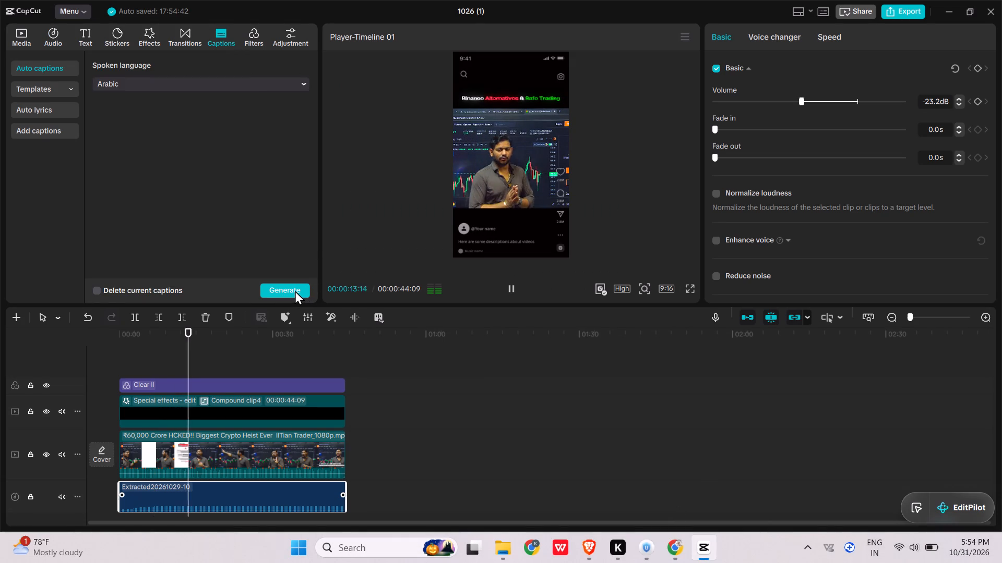
click(688, 287)
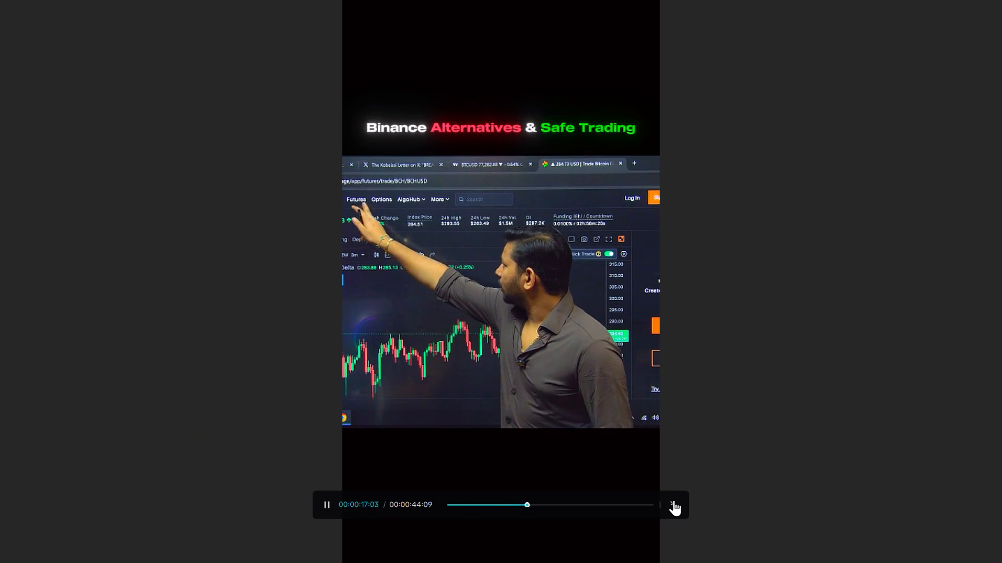
click(674, 505)
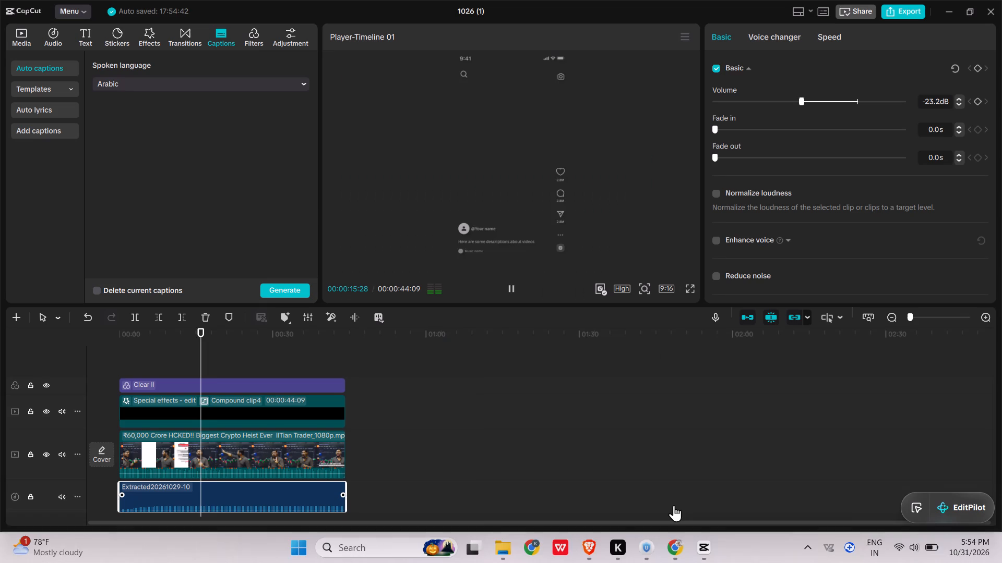
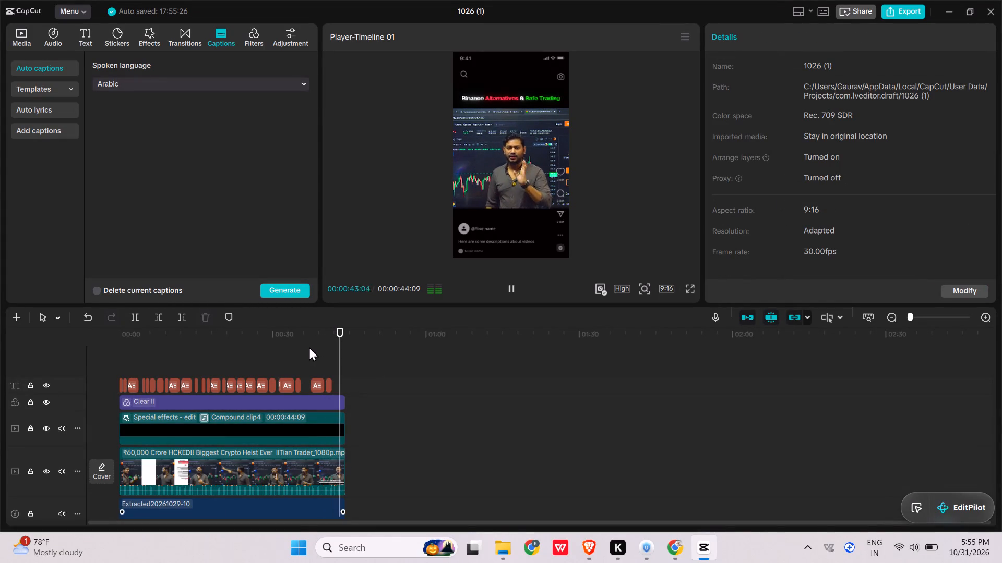
key(space)
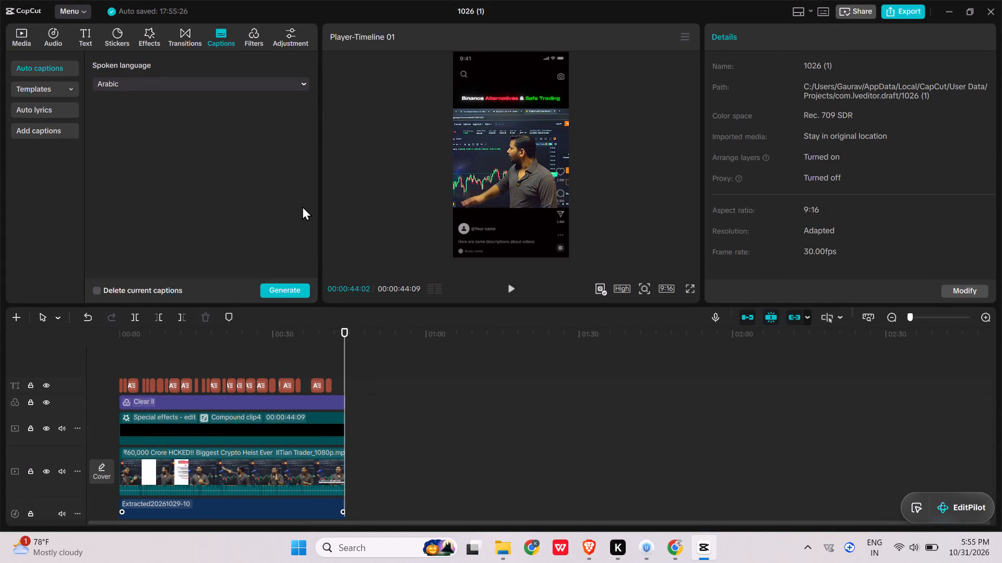
key(space)
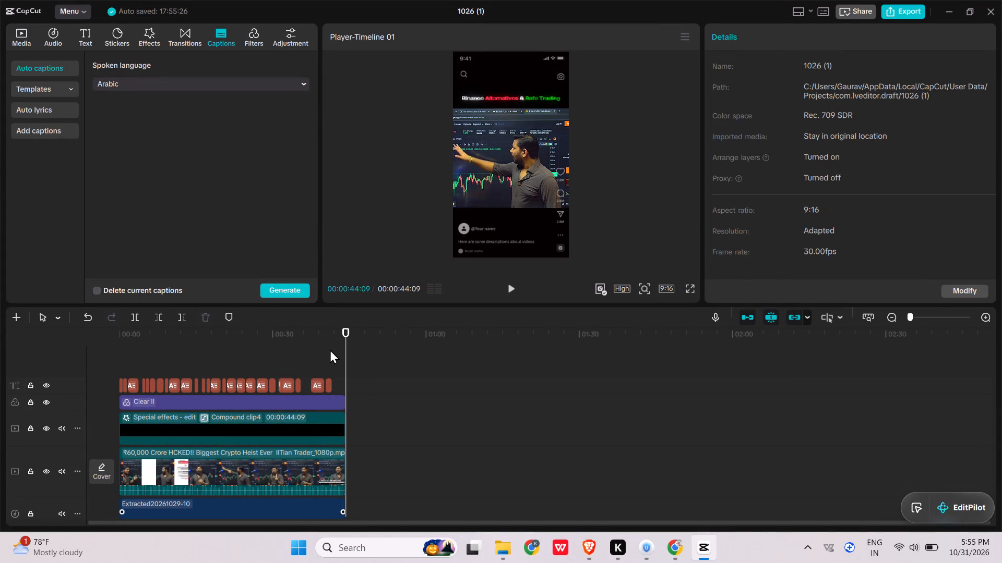
ctrl+scroll(330, 349, up, 10)
ctrl+scroll(431, 346, up, 11)
click(691, 321)
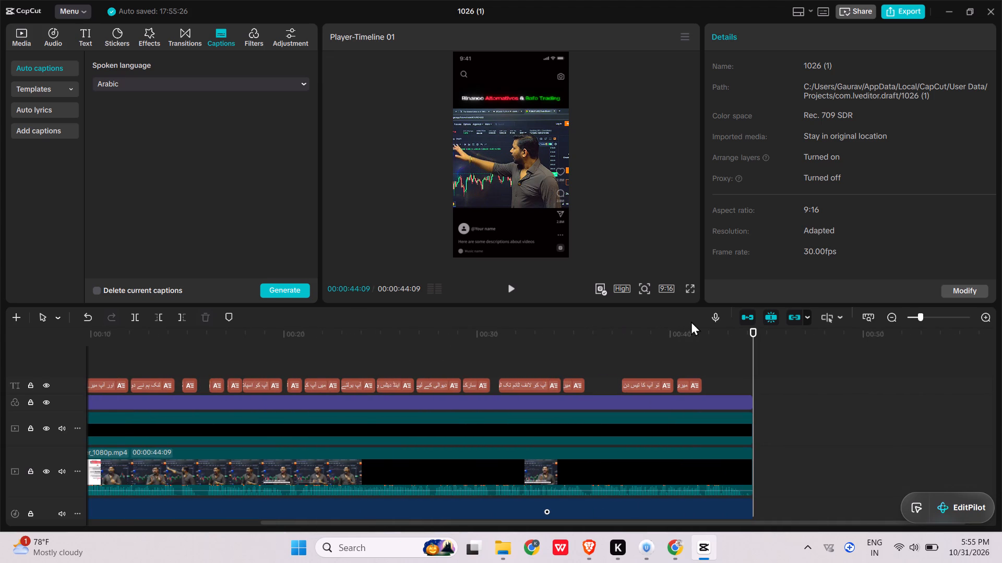
click(688, 331)
key(space)
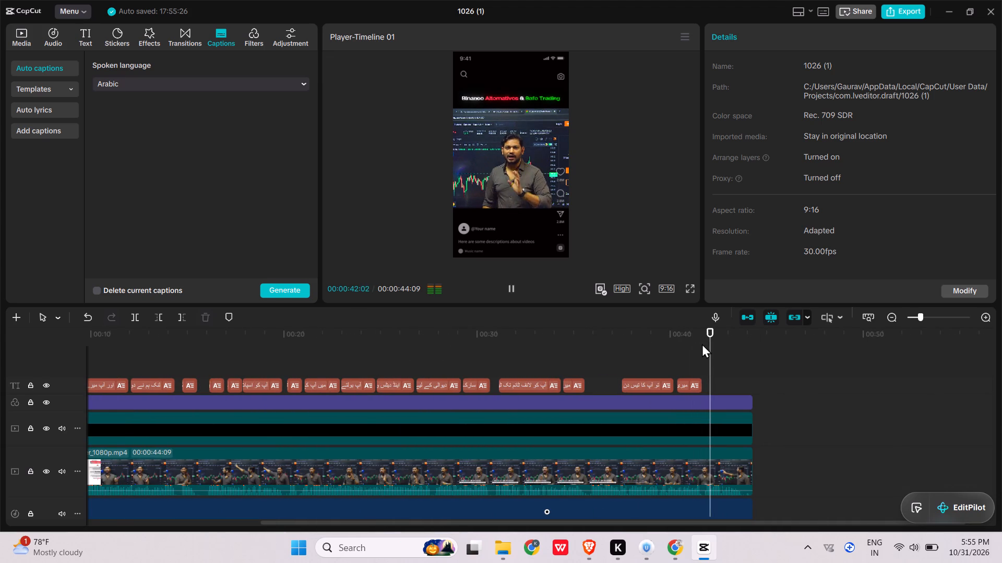
key(space)
drag(711, 325, 698, 325)
drag(712, 333, 704, 334)
key(space)
key(space)
Generate another set of auto captions for the video with English as the spoken language.
click(218, 87)
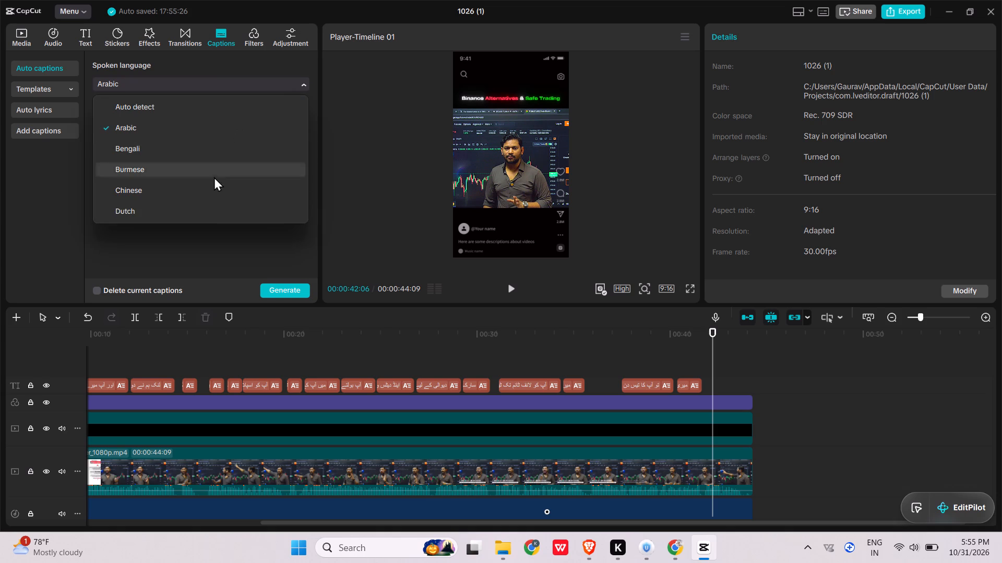
scroll(199, 182, down, 2)
scroll(199, 189, up, 7)
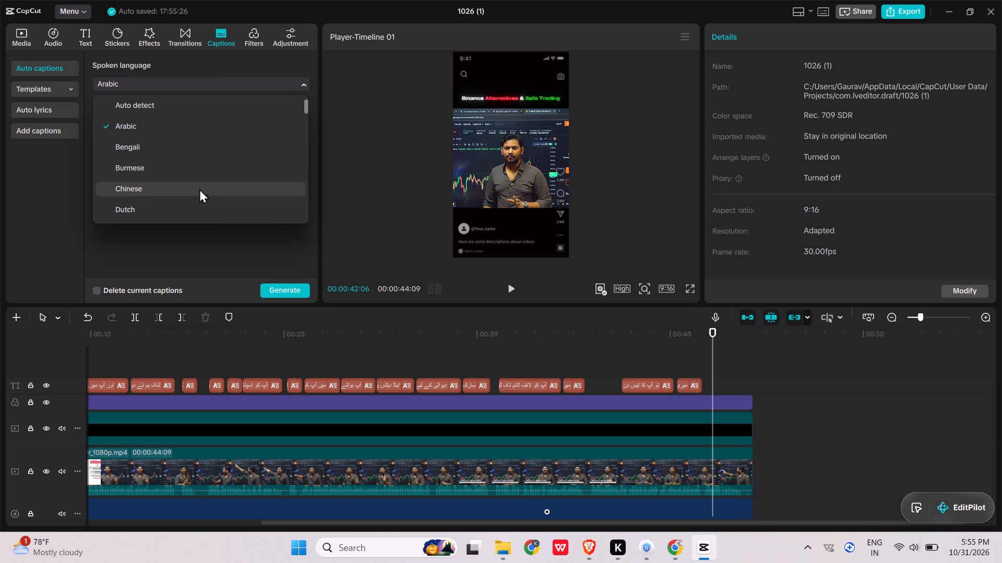
scroll(182, 203, down, 1)
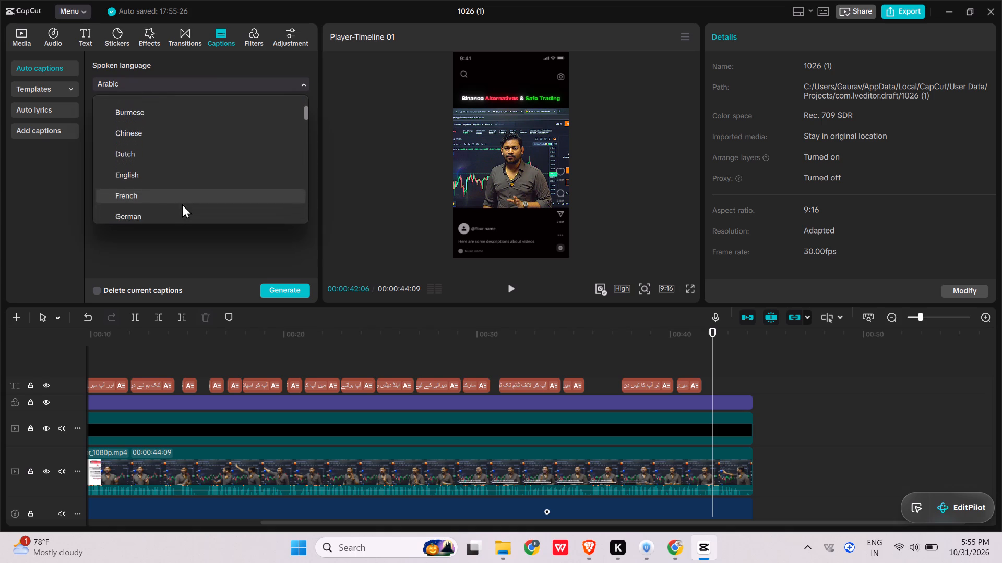
scroll(182, 204, down, 1)
click(182, 176)
click(180, 85)
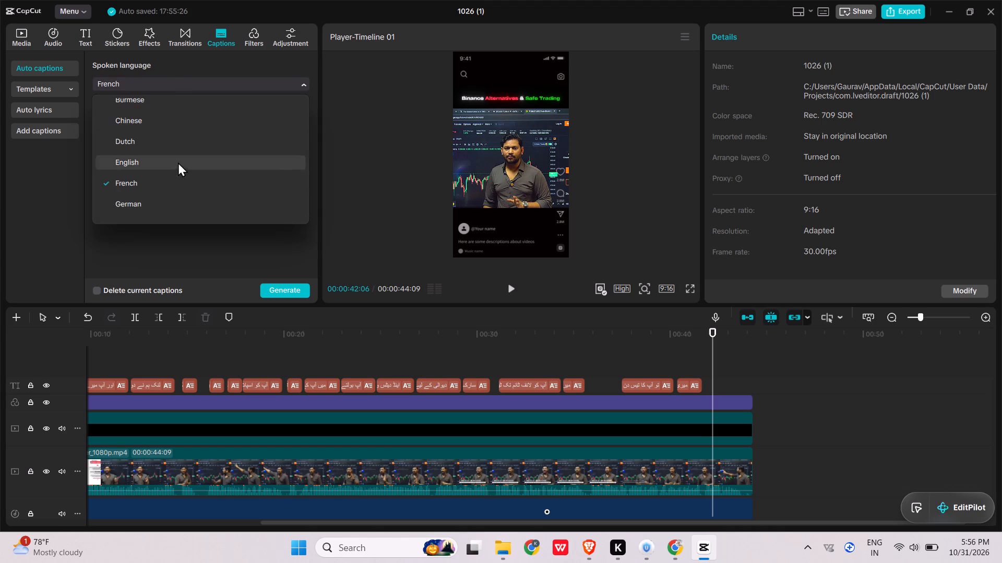
click(178, 163)
click(291, 292)
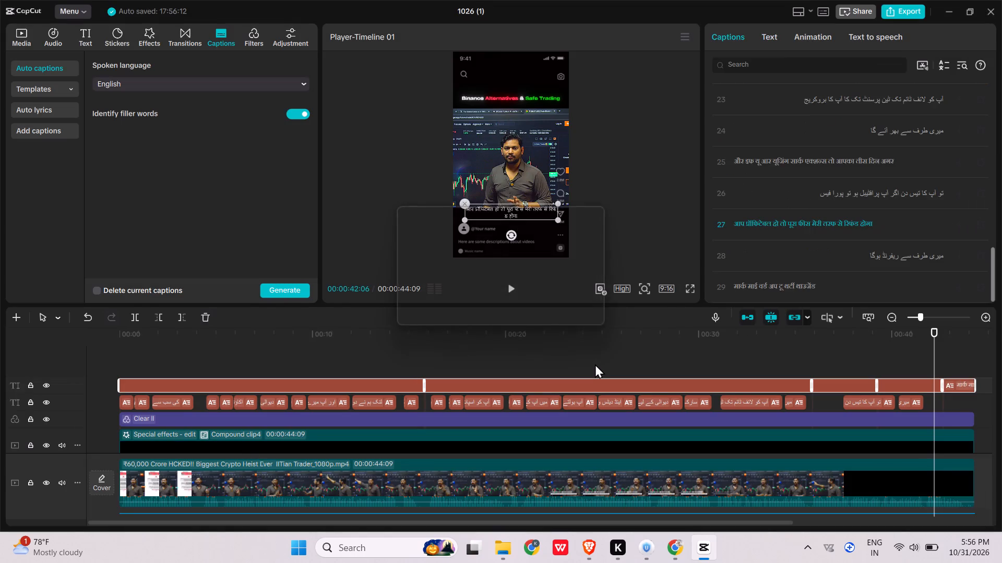
Delete the newly generated captions on the upper caption track, keeping only the last one at the end of the video.
drag(570, 443, 544, 346)
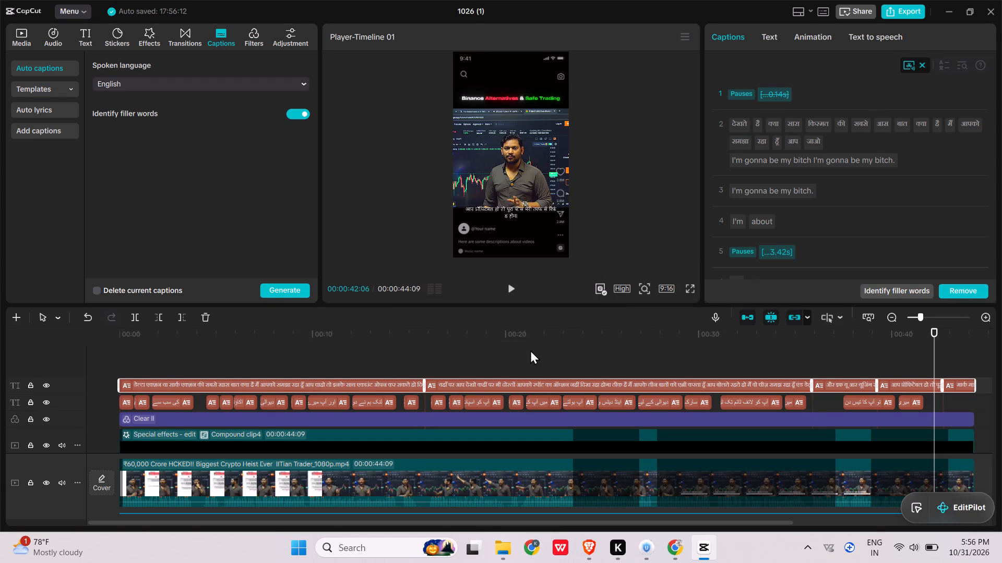
ctrl+scroll(530, 350, down, 11)
key(space)
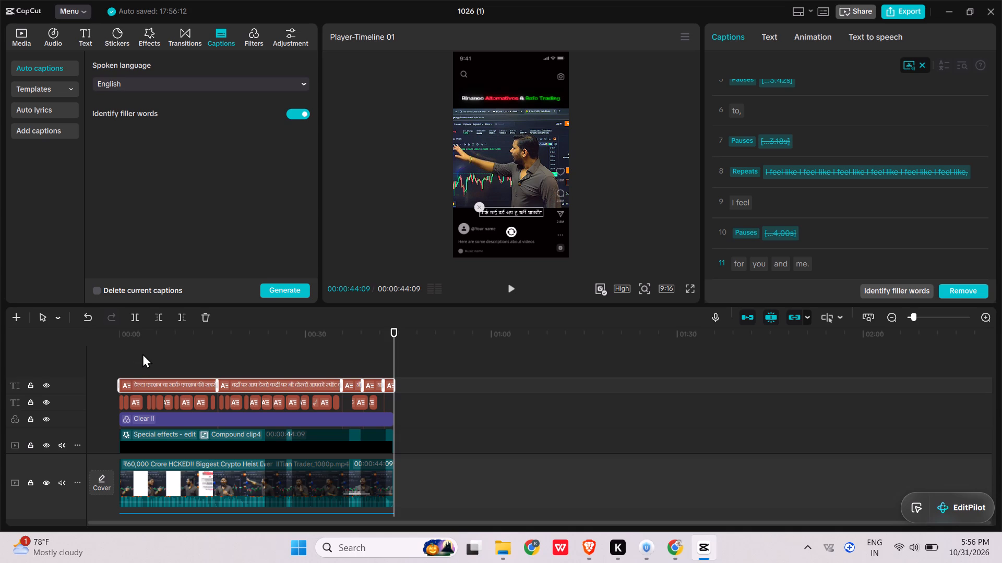
drag(134, 350, 380, 380)
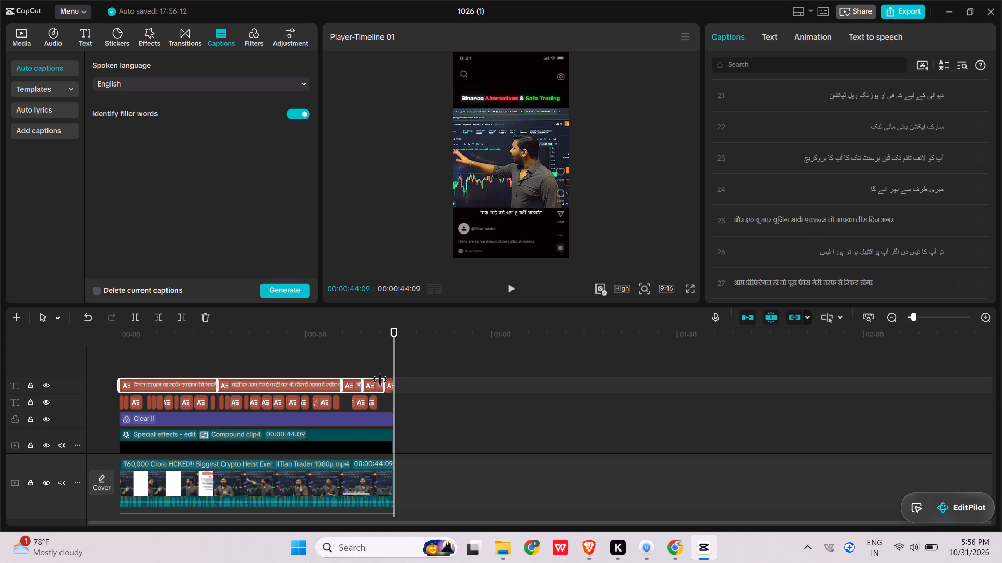
key(BackSpace)
Extend the start of the remaining new caption back to the end of the preceding caption on the track below.
click(346, 365)
key(space)
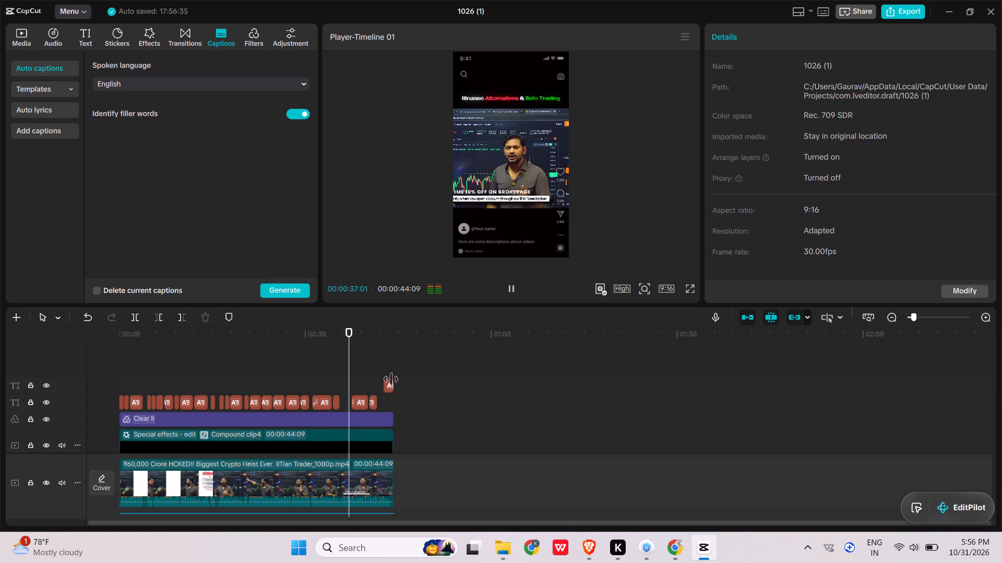
ctrl+scroll(396, 385, up, 12)
ctrl+scroll(619, 412, up, 1)
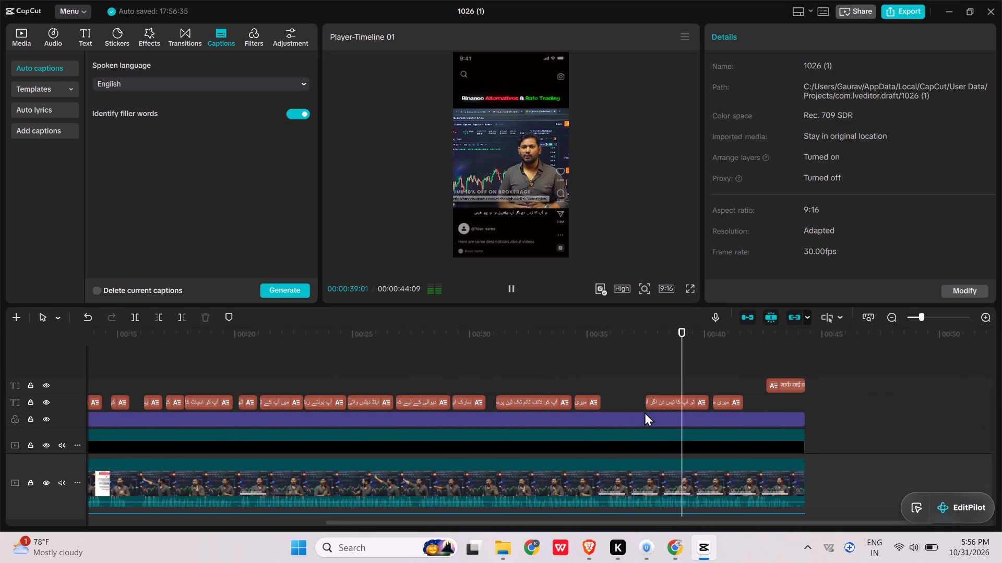
click(795, 385)
scroll(793, 275, down, 2)
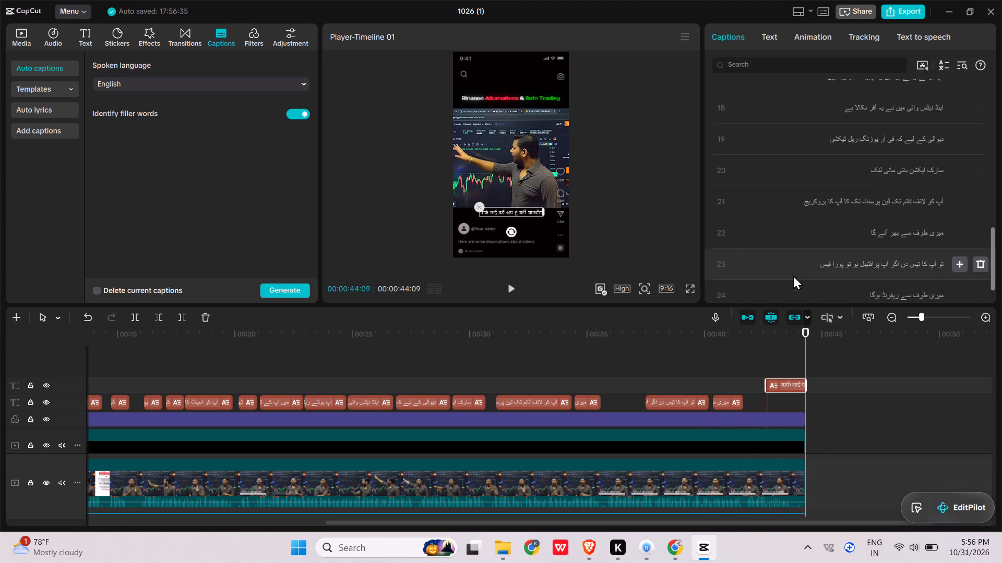
scroll(793, 275, down, 2)
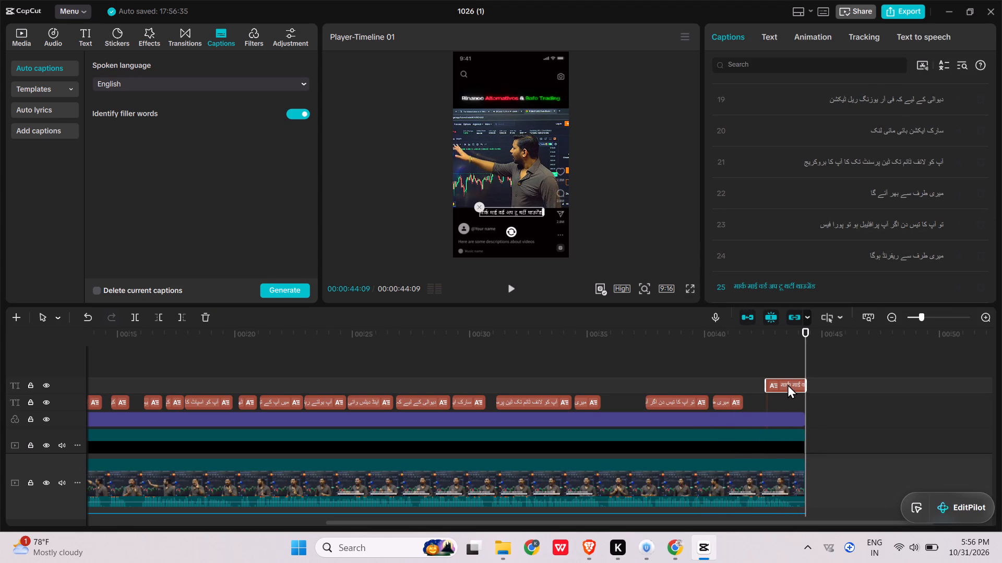
drag(764, 383, 753, 384)
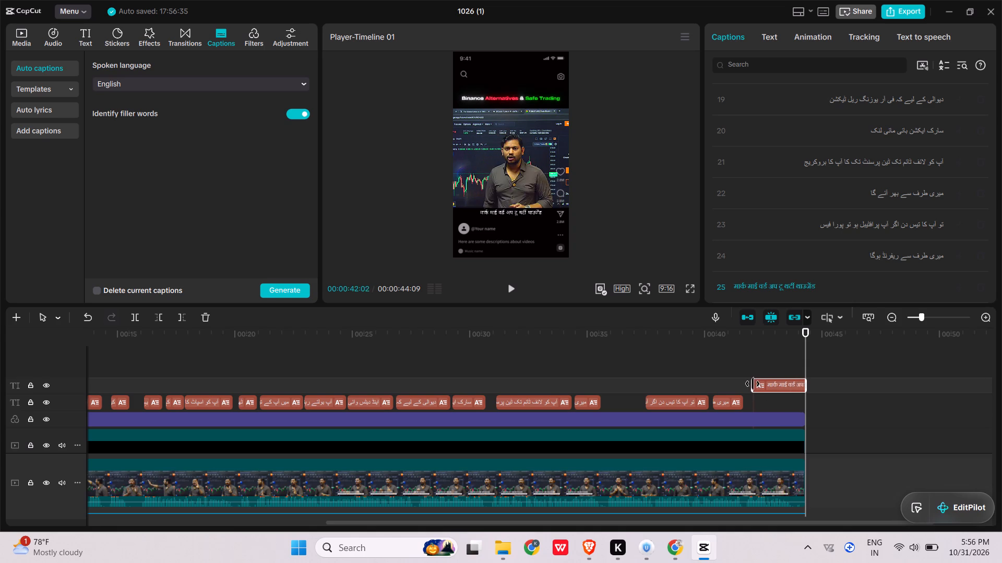
drag(753, 384, 743, 383)
Play the ending and trim the last caption's end to about 00:44:02.
click(705, 354)
key(space)
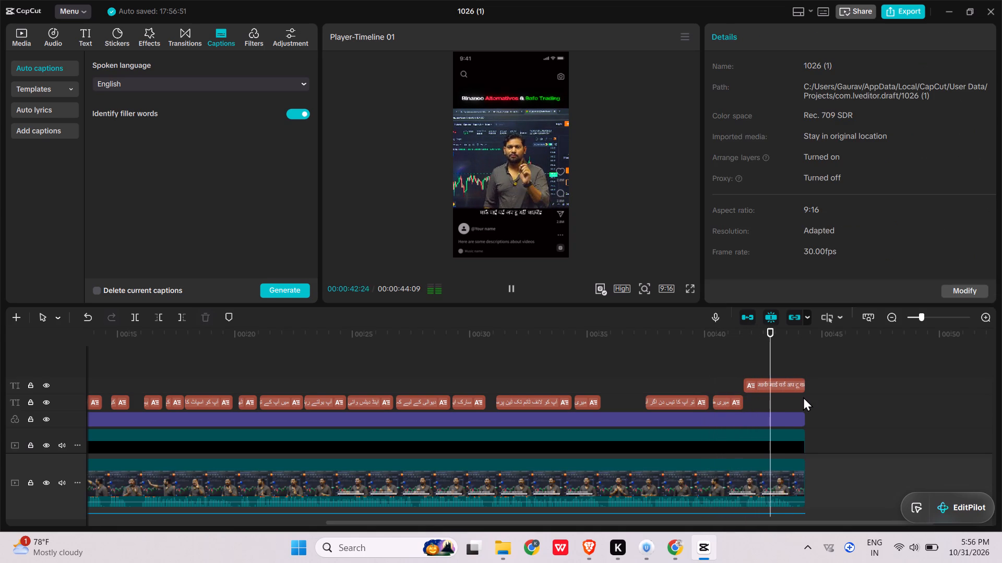
key(space)
key(space)
key(space)
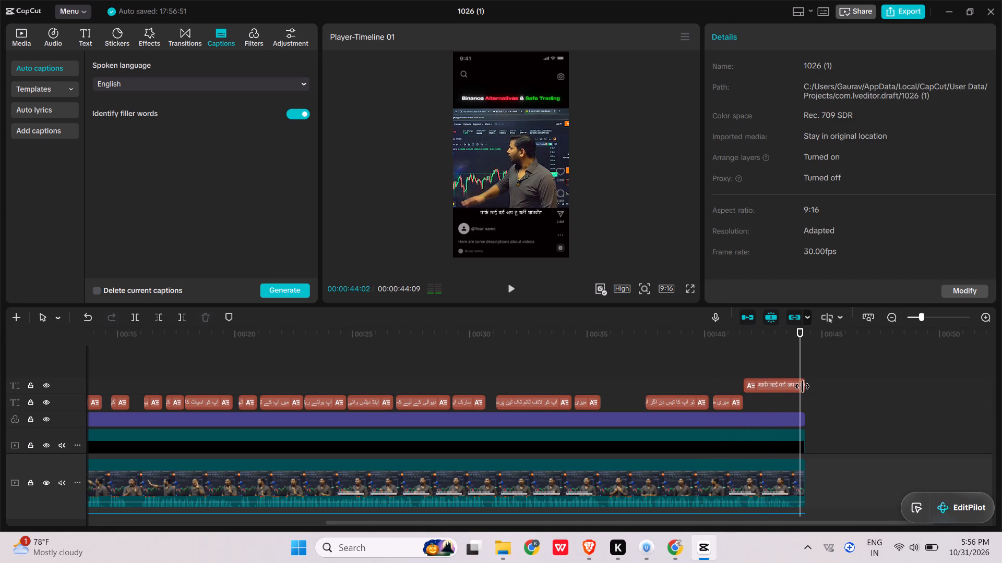
click(802, 386)
click(758, 342)
click(772, 383)
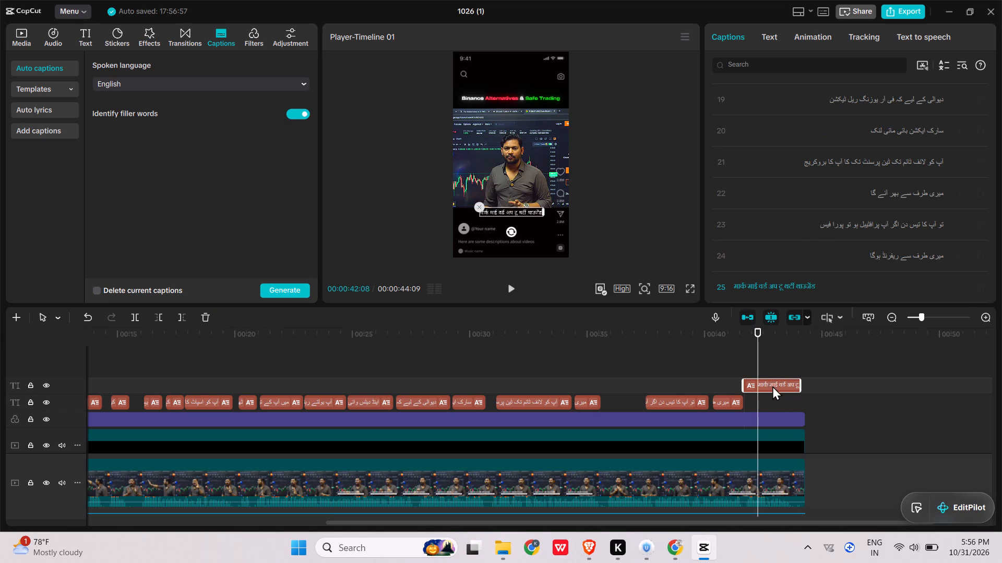
click(763, 36)
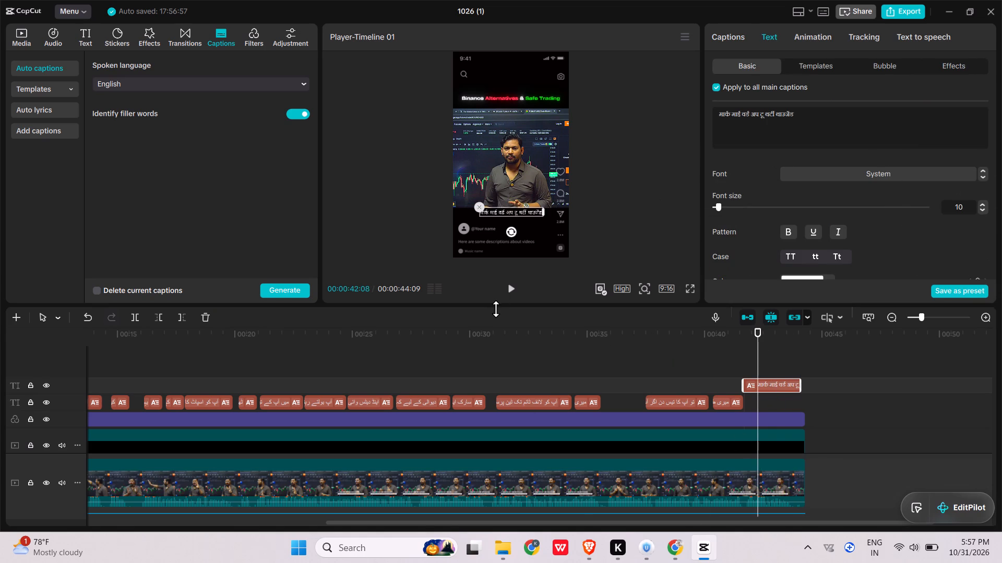
scroll(496, 309, right, 20)
scroll(496, 309, right, 1)
click(118, 396)
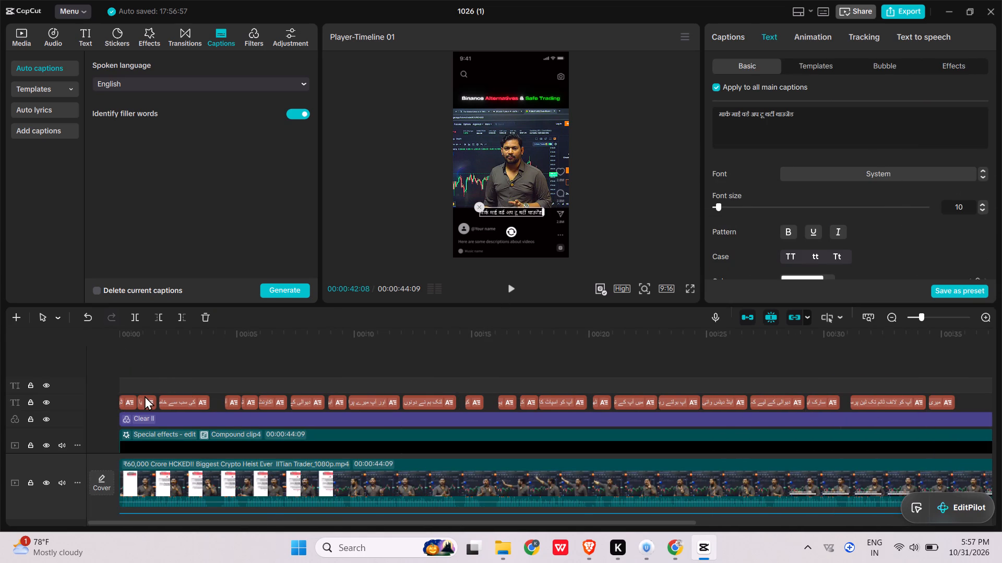
click(124, 400)
right_click(839, 124)
click(873, 228)
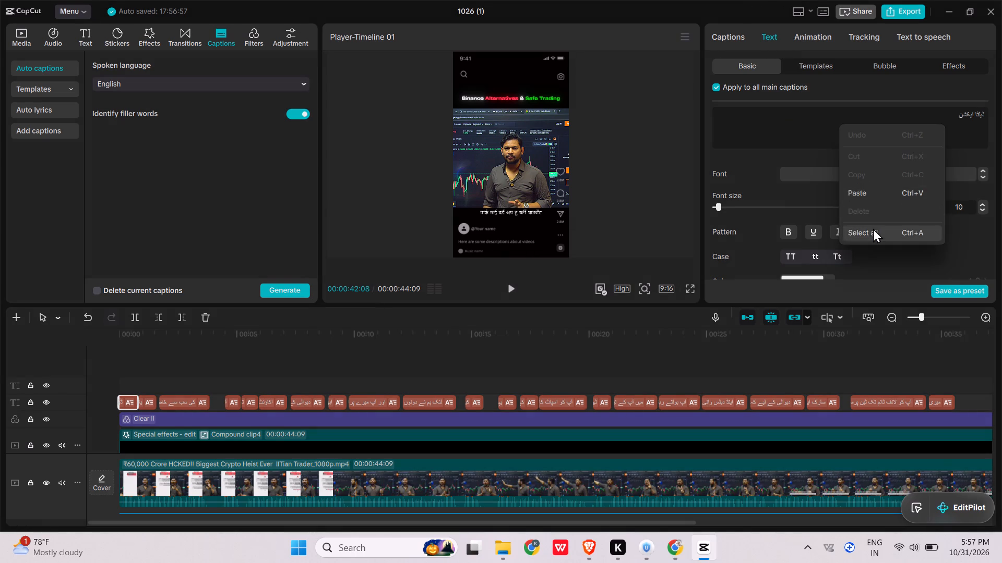
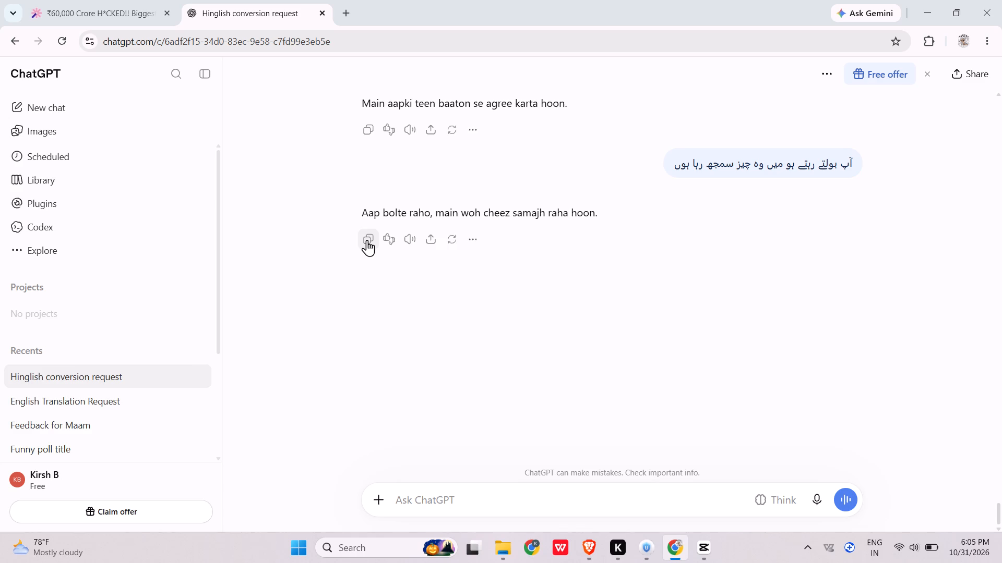
click(713, 562)
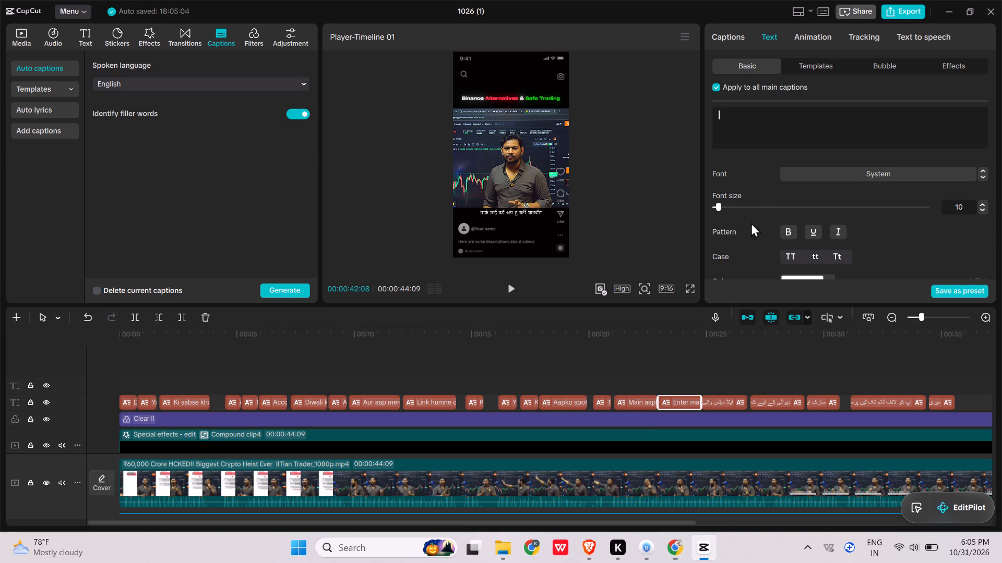
right_drag(757, 123, 758, 130)
click(787, 197)
Replace the eighteenth caption's text with its Hinglish conversion from the ChatGPT chat in Chrome, "And that's why maine ye offer nikala hai.".
click(732, 406)
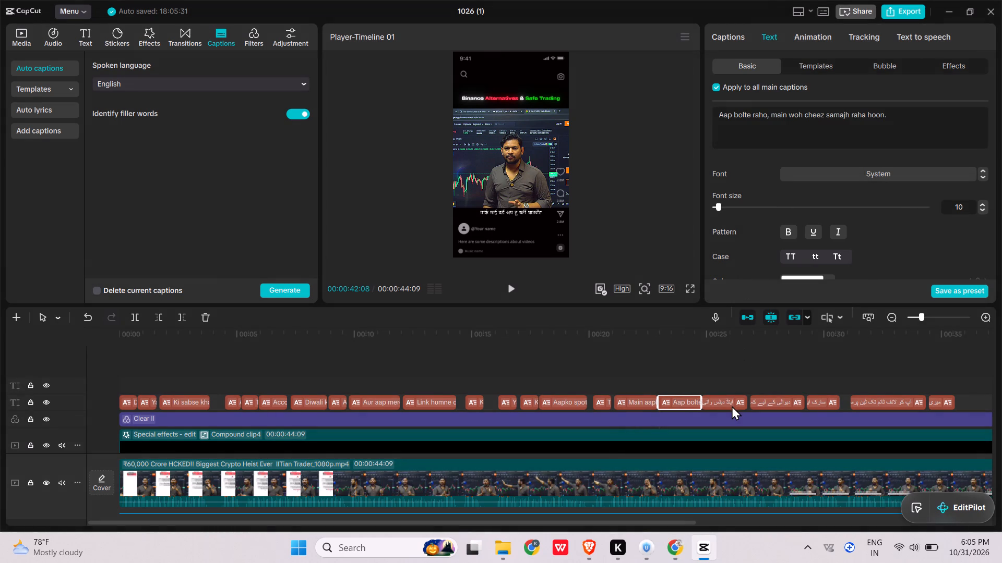
right_click(778, 125)
click(819, 242)
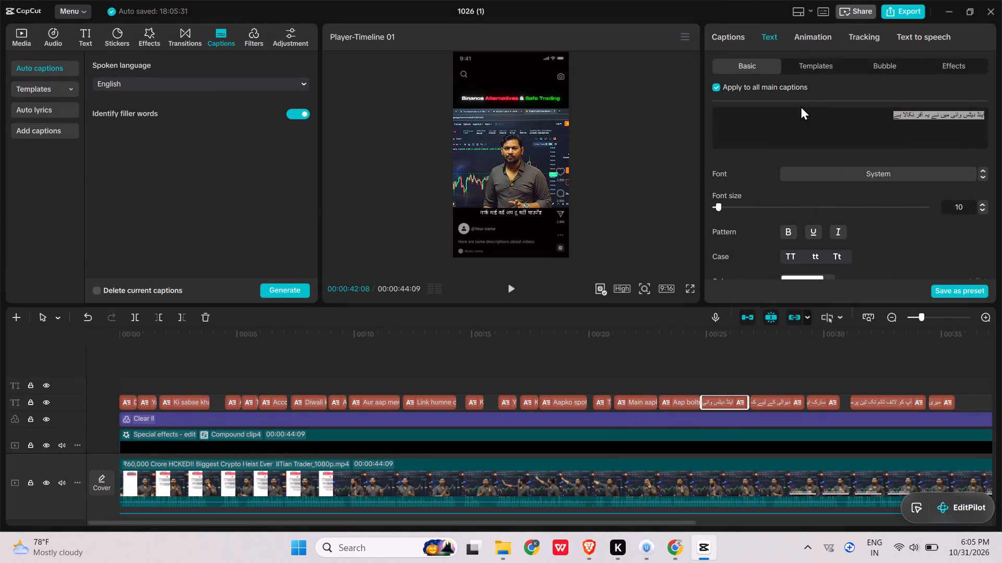
right_click(801, 103)
right_click(820, 123)
click(854, 159)
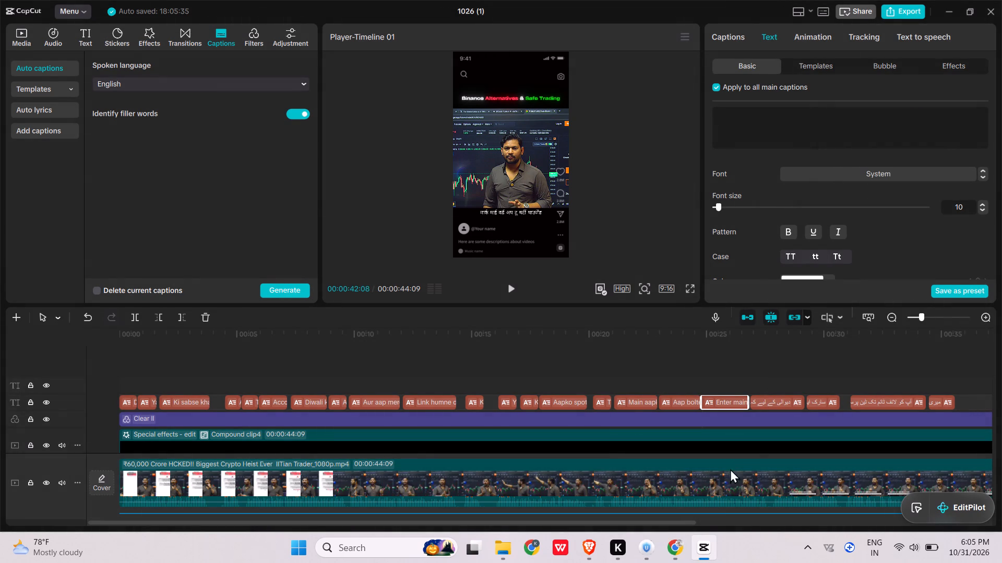
click(675, 548)
right_click(681, 495)
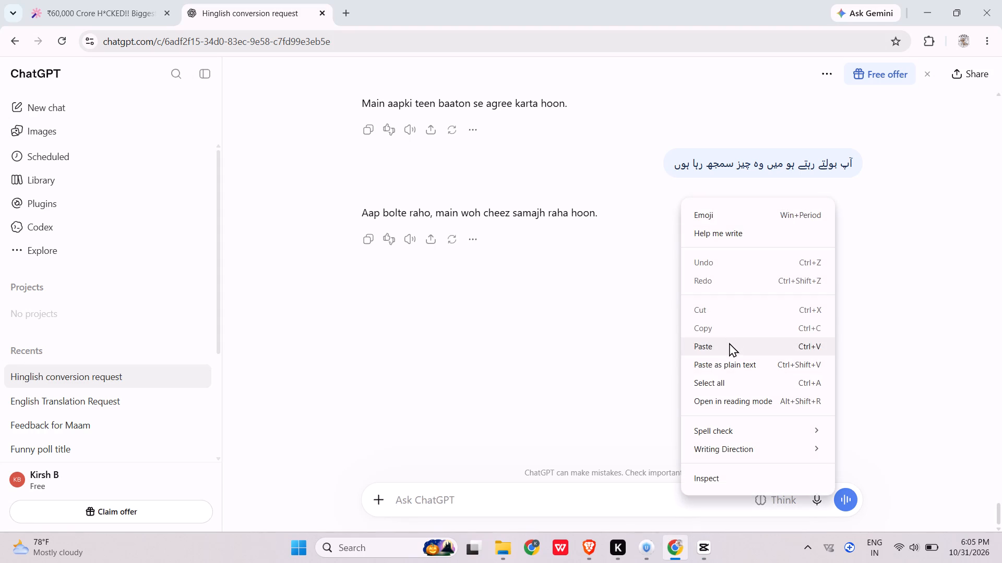
click(729, 344)
click(846, 506)
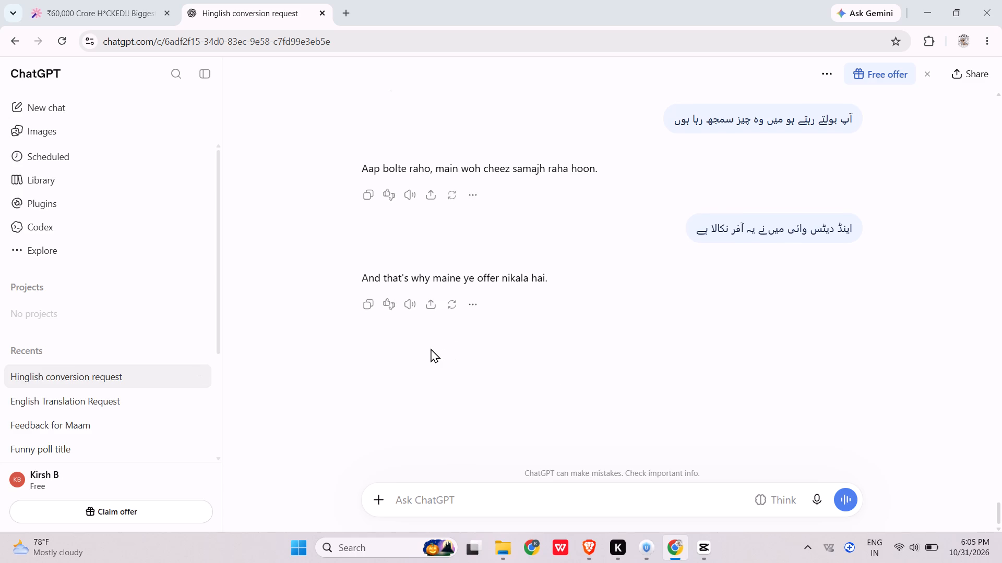
click(360, 302)
click(708, 557)
right_click(754, 126)
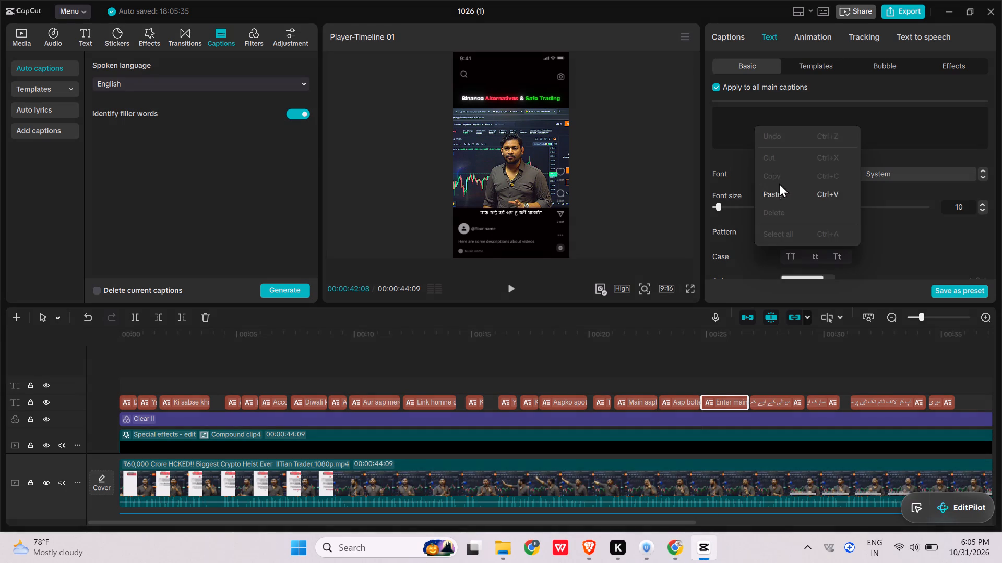
click(780, 188)
Replace the nineteenth caption's text with its Hinglish conversion from the ChatGPT chat in Chrome, "Diwali ke liye, for using Real Action.".
click(784, 399)
right_click(788, 118)
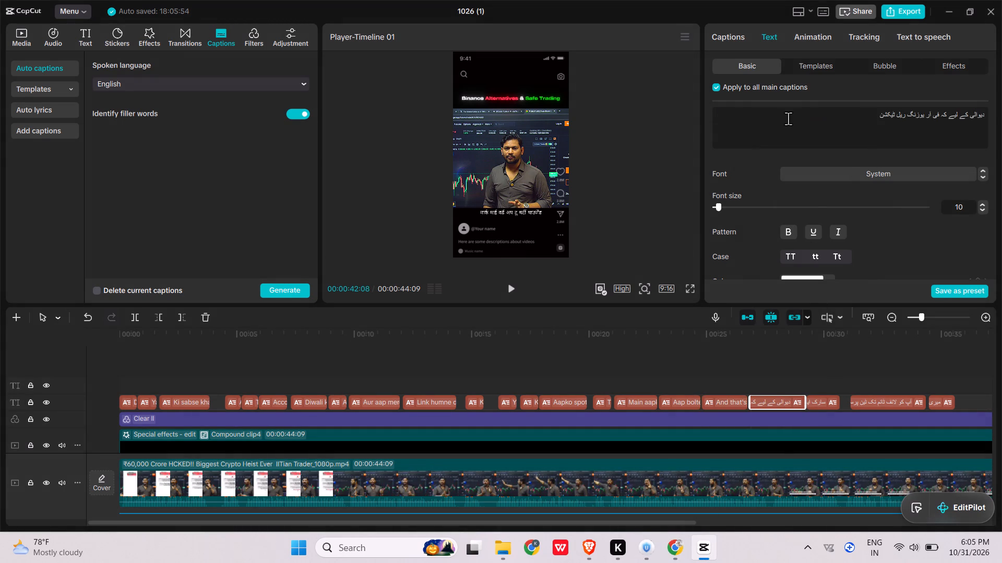
click(820, 228)
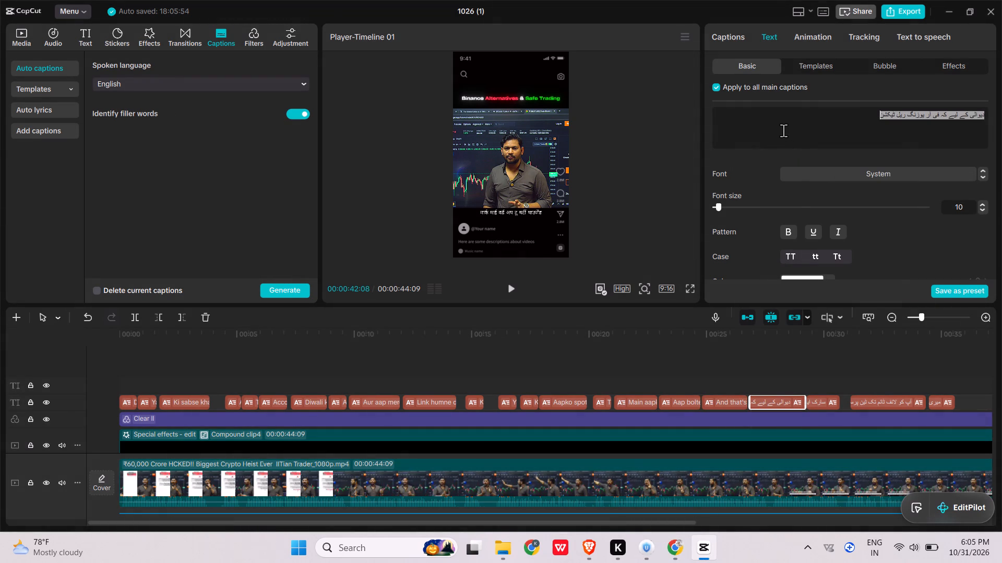
right_click(783, 130)
click(803, 162)
click(670, 545)
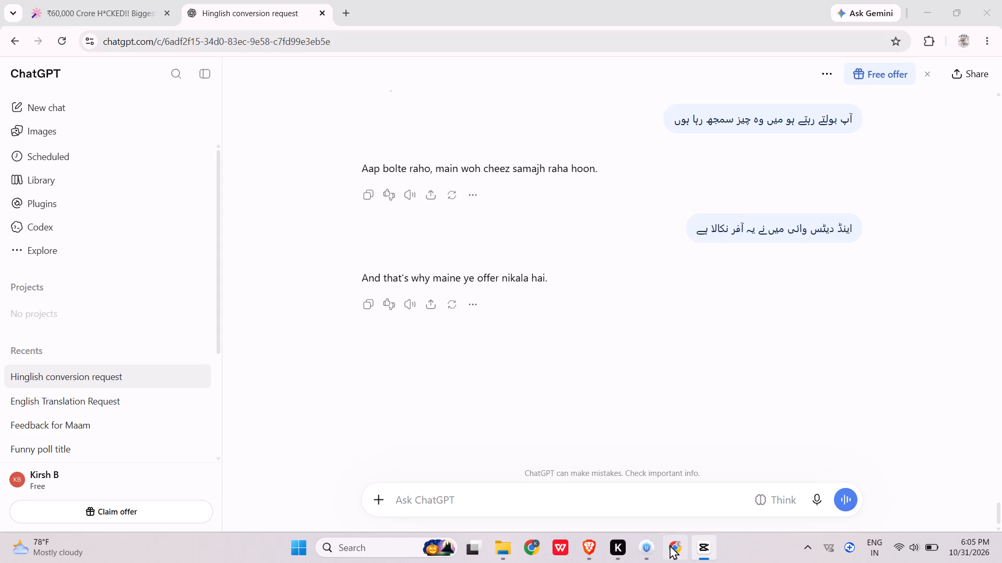
right_click(642, 502)
click(664, 357)
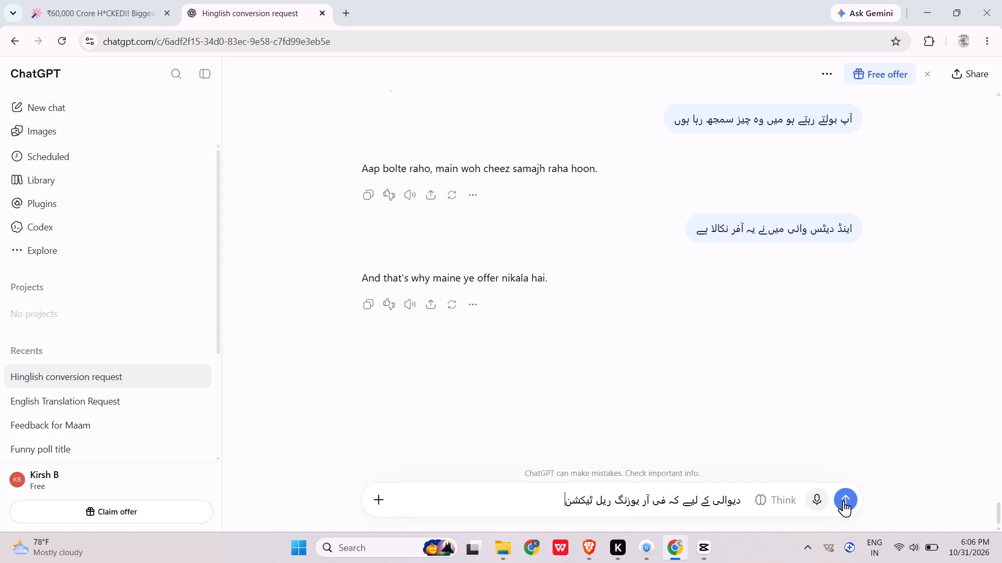
click(843, 500)
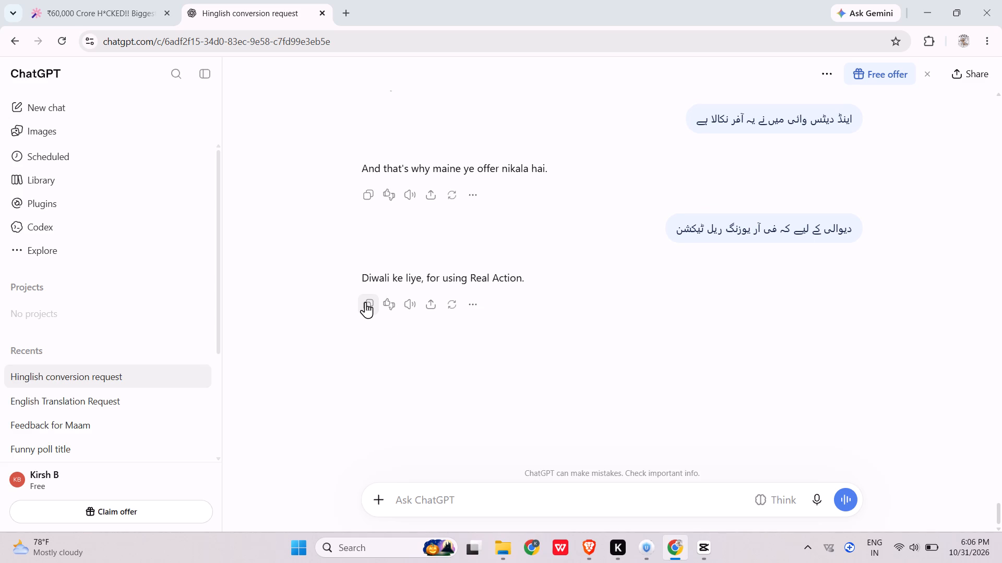
click(708, 543)
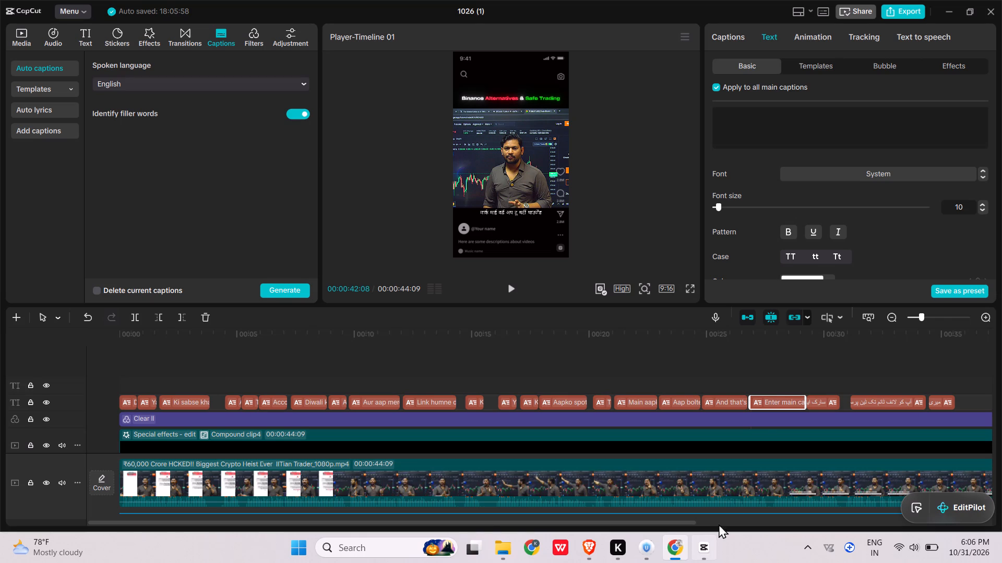
right_click(759, 121)
click(790, 187)
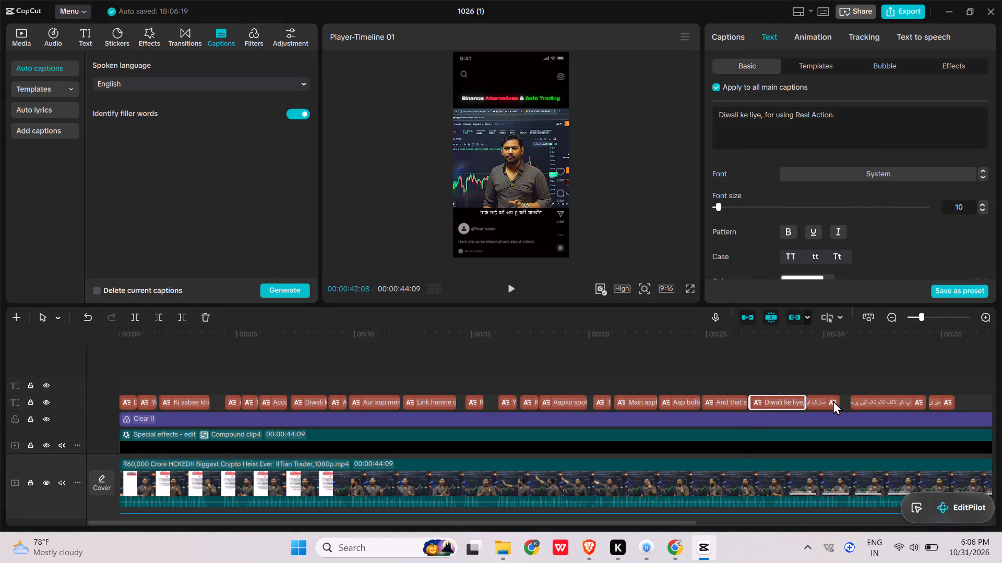
Replace the twentieth caption's Urdu text with its Hinglish conversion from the ChatGPT chat in Chrome, "Cyclic Action by my link.".
click(833, 400)
right_click(798, 140)
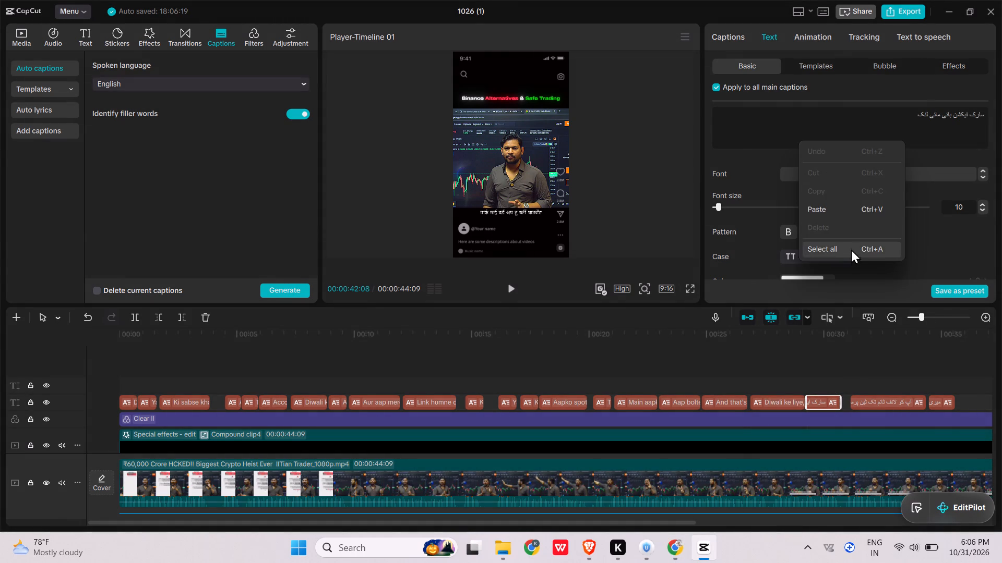
click(851, 248)
right_click(820, 147)
click(854, 179)
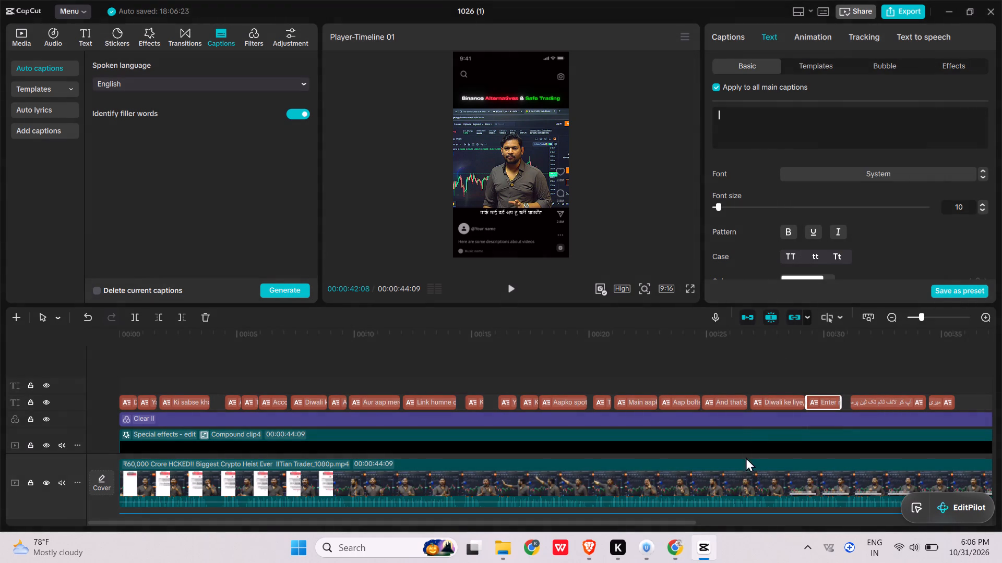
click(681, 539)
right_click(698, 501)
click(726, 345)
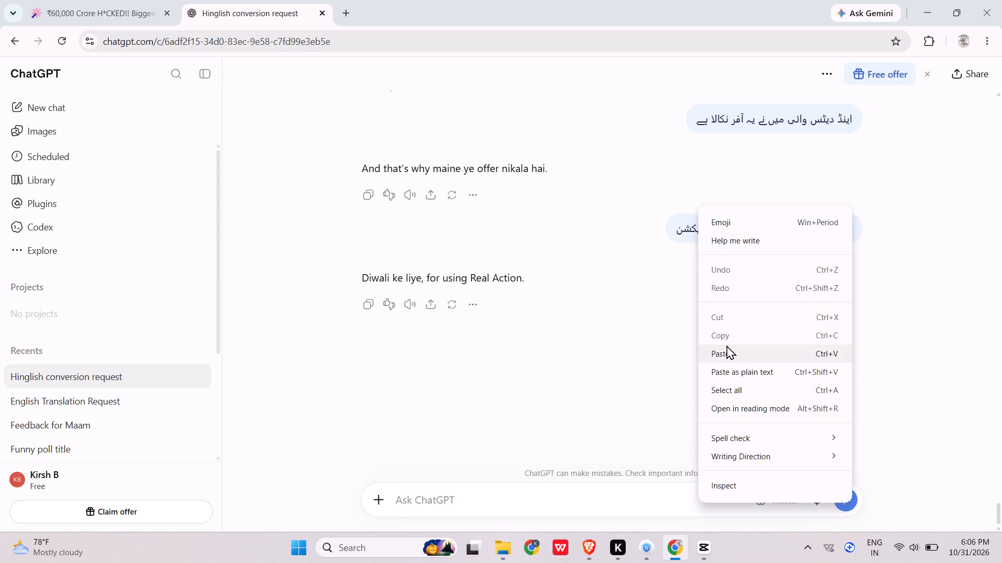
click(842, 496)
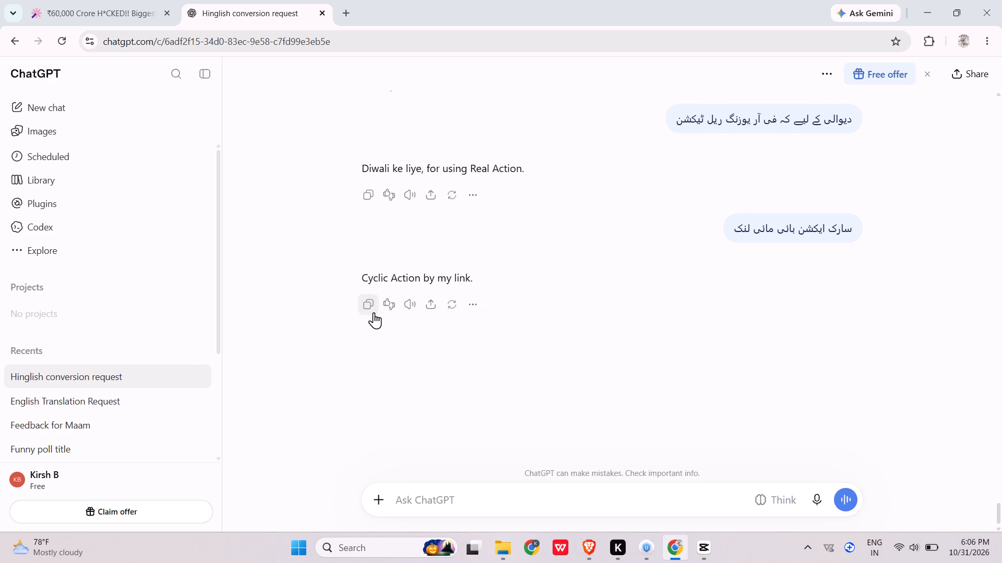
click(705, 540)
right_click(780, 112)
click(839, 188)
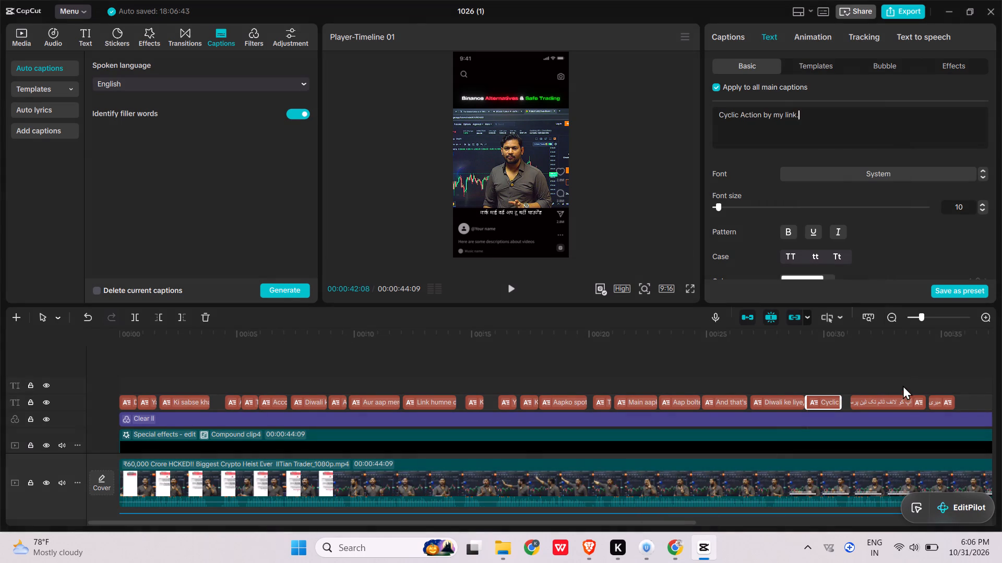
click(903, 397)
right_click(846, 124)
click(882, 230)
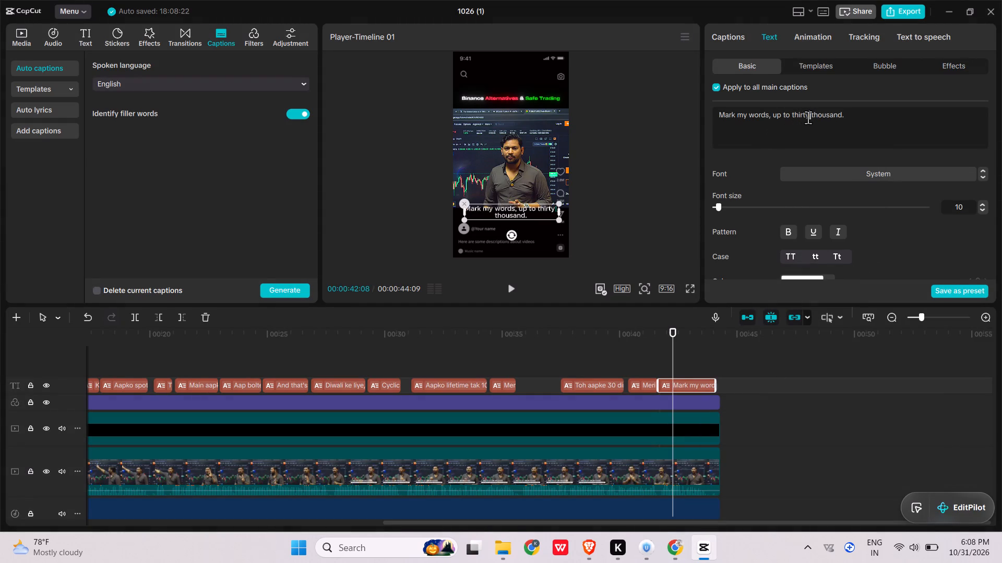
drag(808, 117, 793, 115)
key(BackSpace)
text(30)
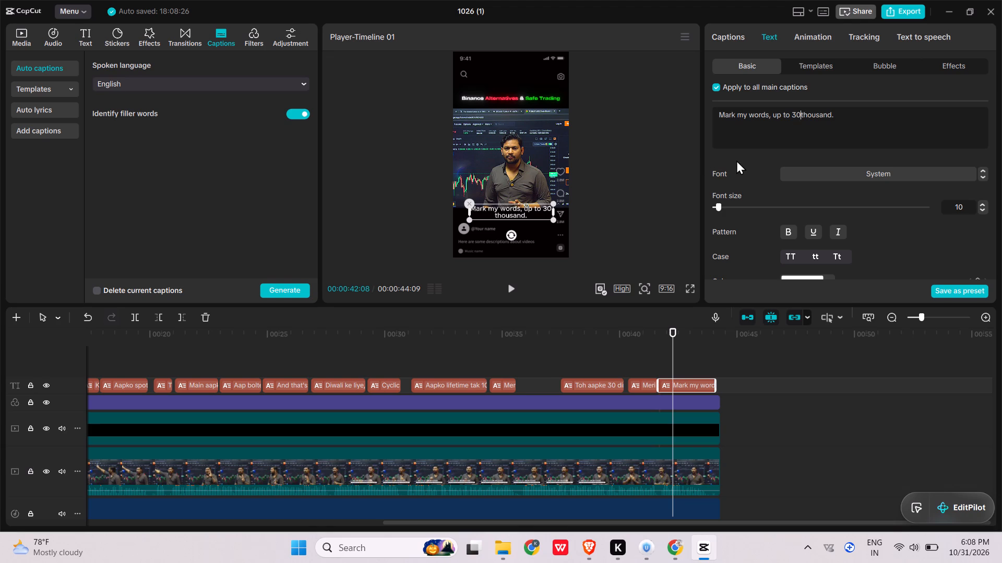
key(space)
click(661, 171)
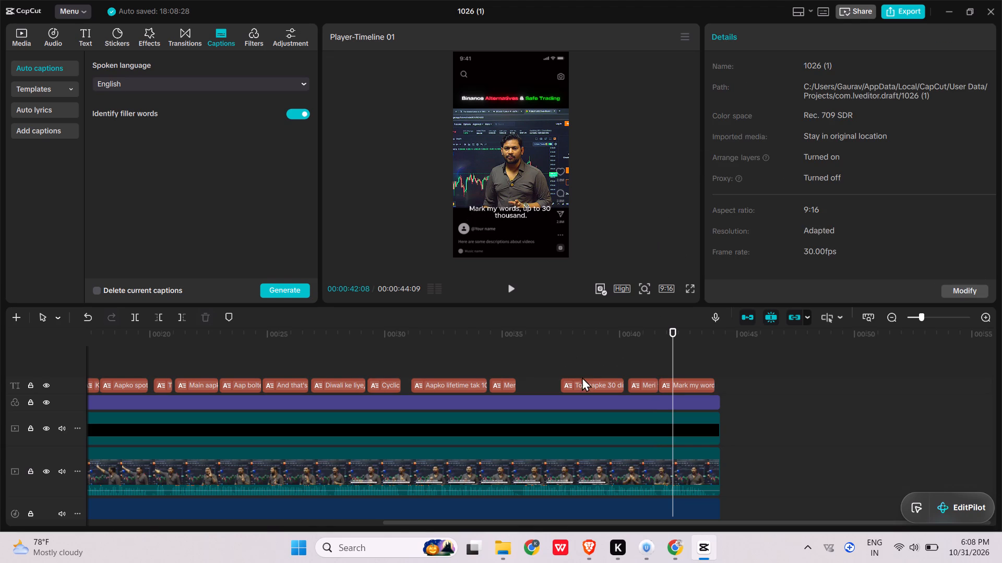
Open the full list of captions and review the converted lines from the first caption.
click(583, 378)
click(731, 34)
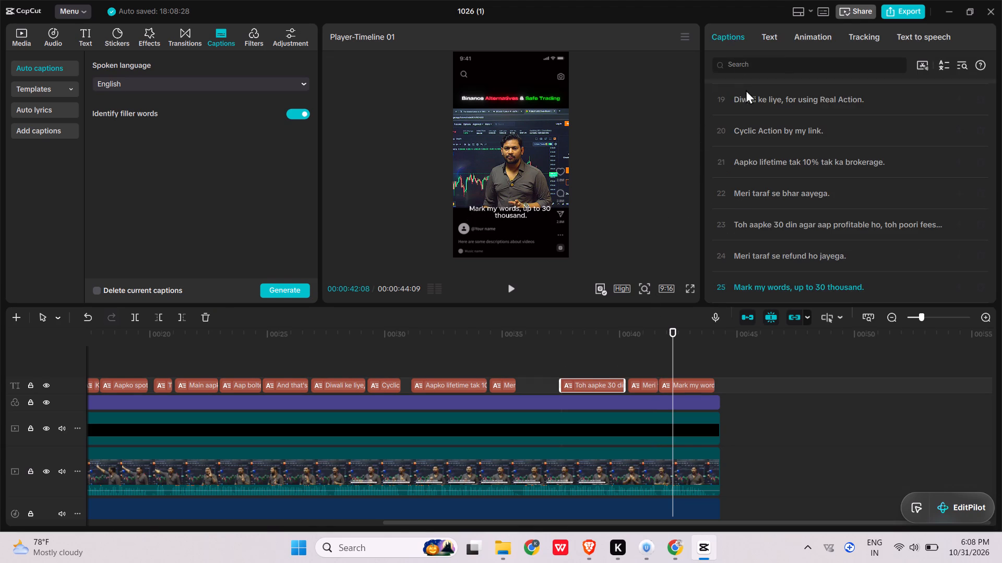
scroll(749, 123, up, 16)
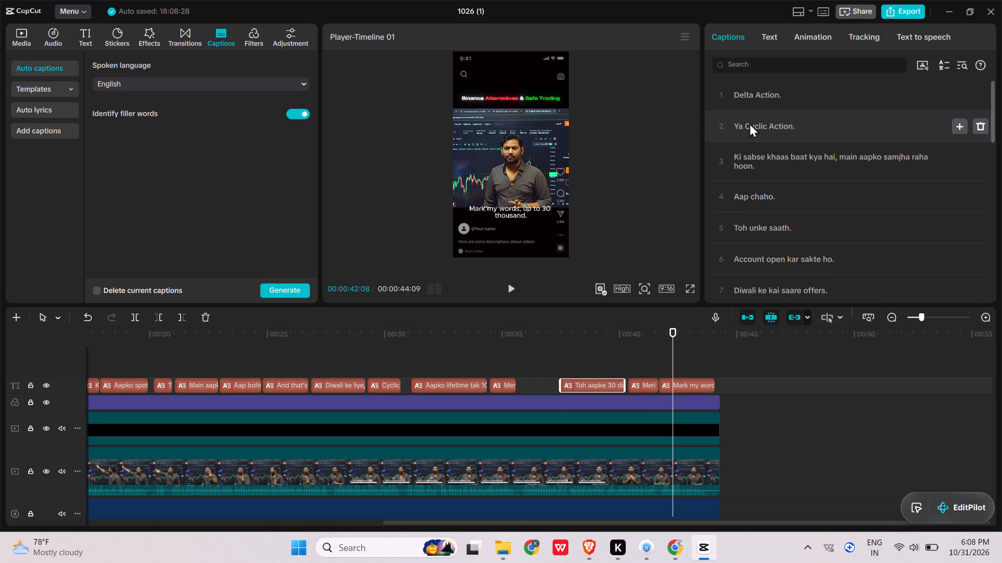
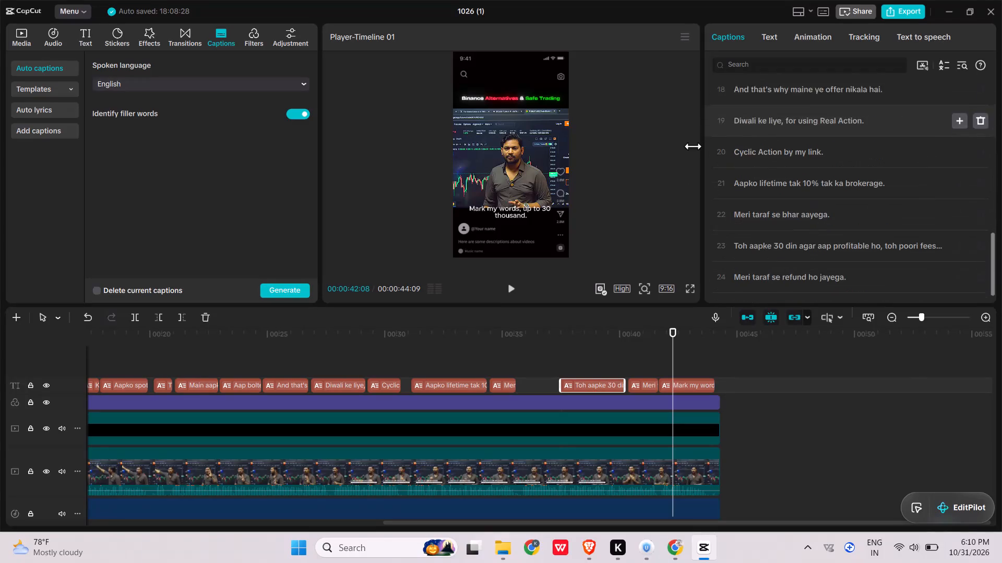
Split the third caption after "Ki sabse khaas baat kya hai," so "main aapko samjha raha hoon." becomes its own caption.
scroll(862, 222, up, 16)
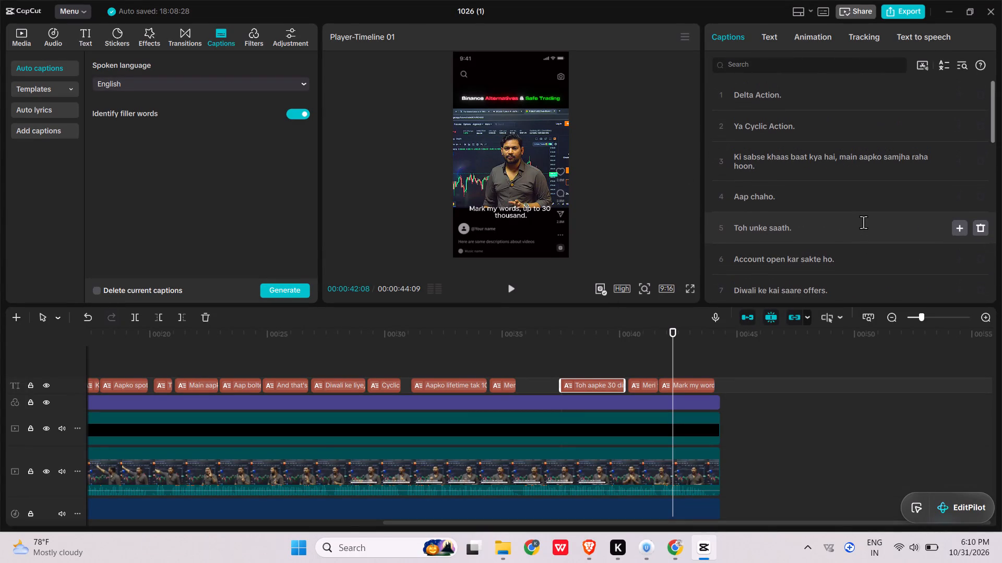
scroll(863, 222, up, 8)
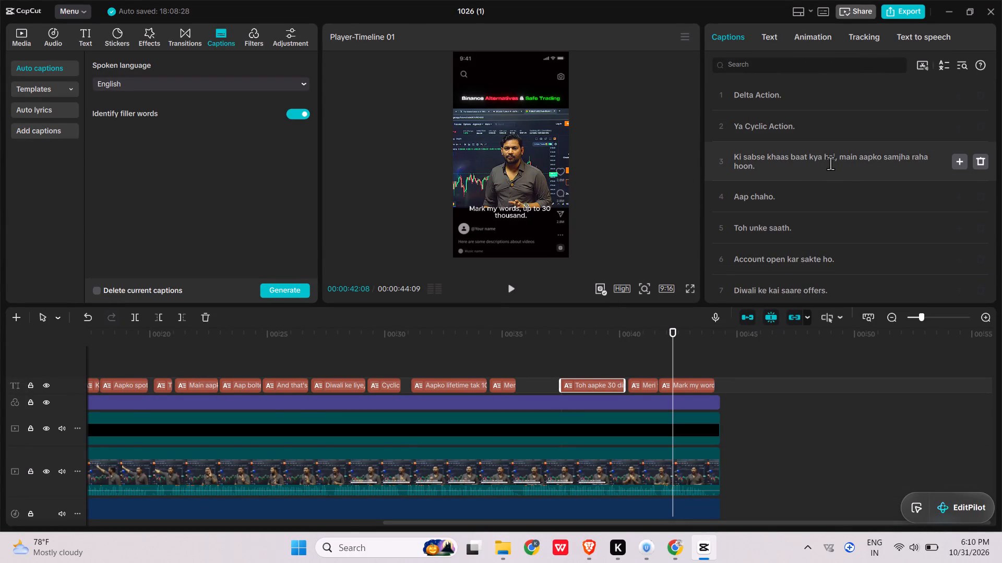
click(837, 161)
key(Return)
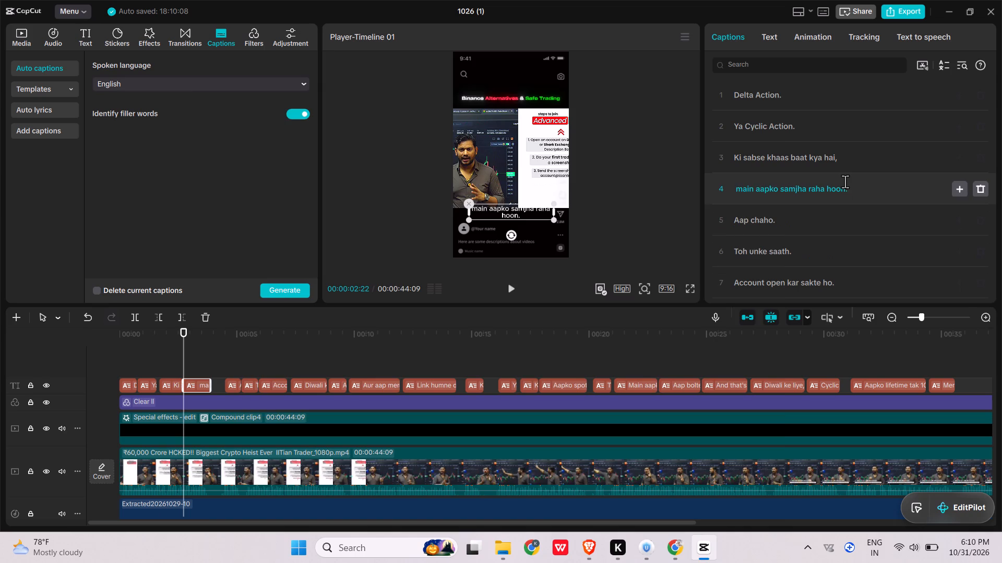
click(872, 345)
Split the private-group caption into three: "Aur aap mere", "private group ka hissa" and "bhi ban sakte ho.".
scroll(828, 212, up, 2)
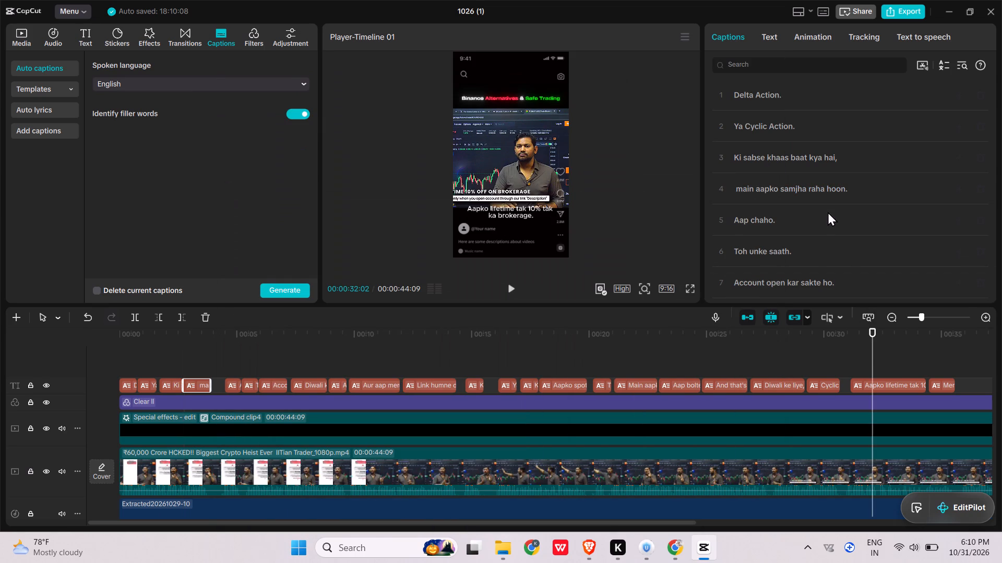
scroll(813, 213, down, 1)
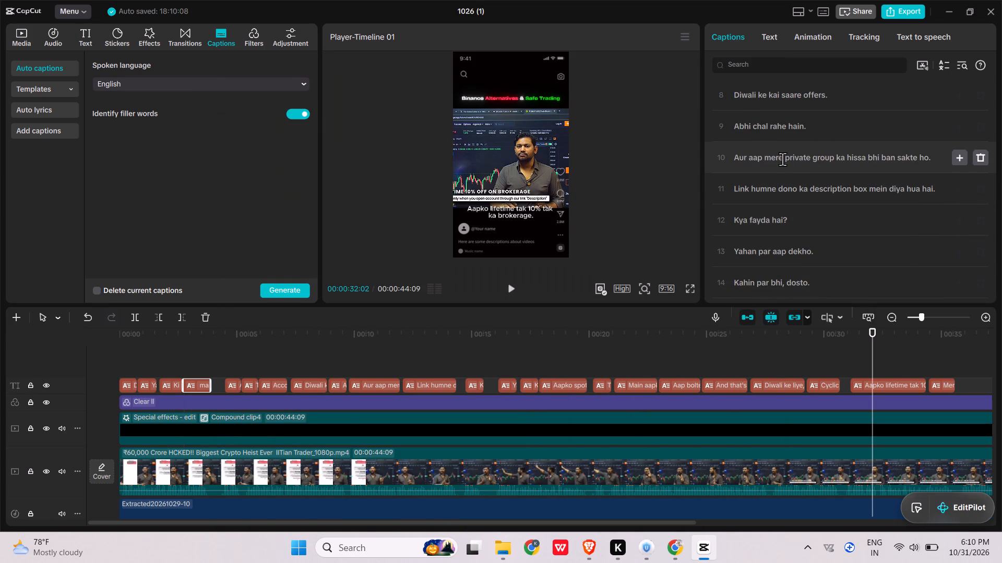
click(782, 159)
key(Return)
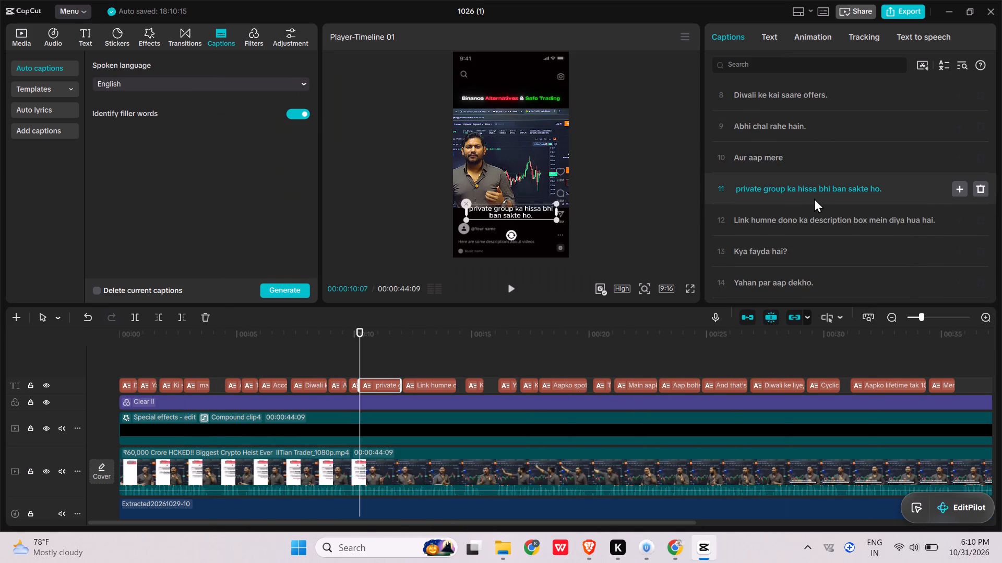
click(820, 190)
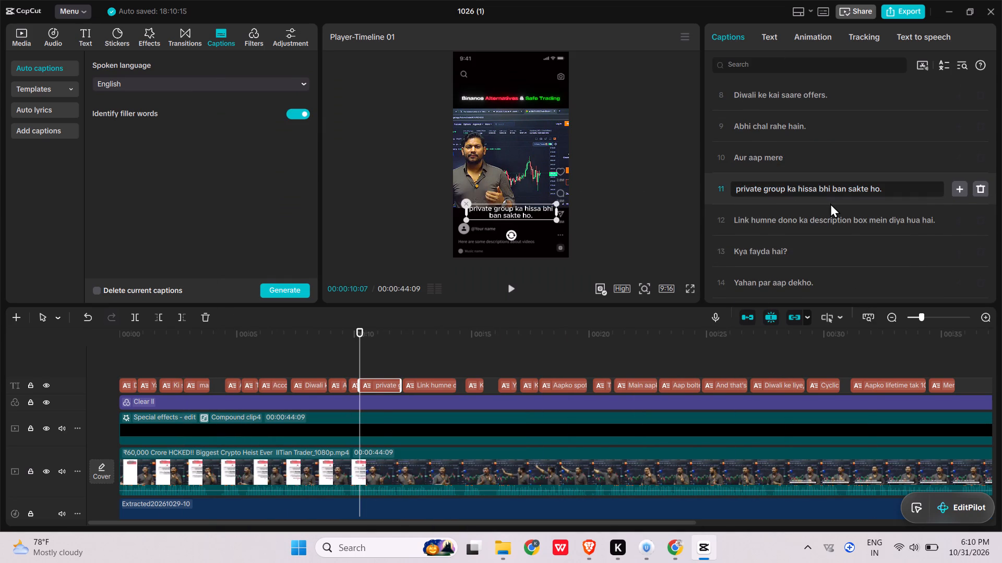
key(Return)
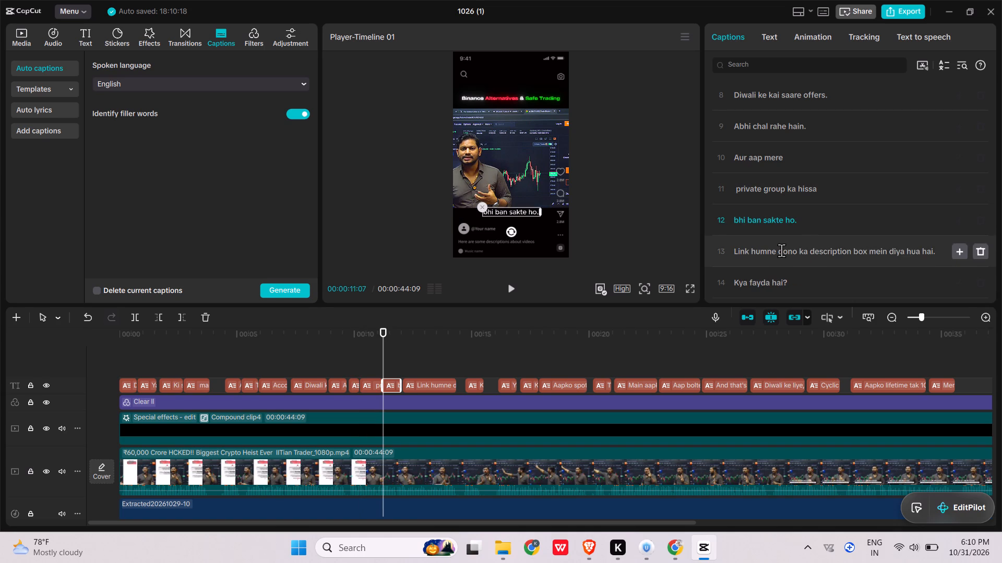
Split the description-box caption into three: "Link humne", "dono ka description" and "box mein diya hua hai.".
click(781, 250)
click(780, 251)
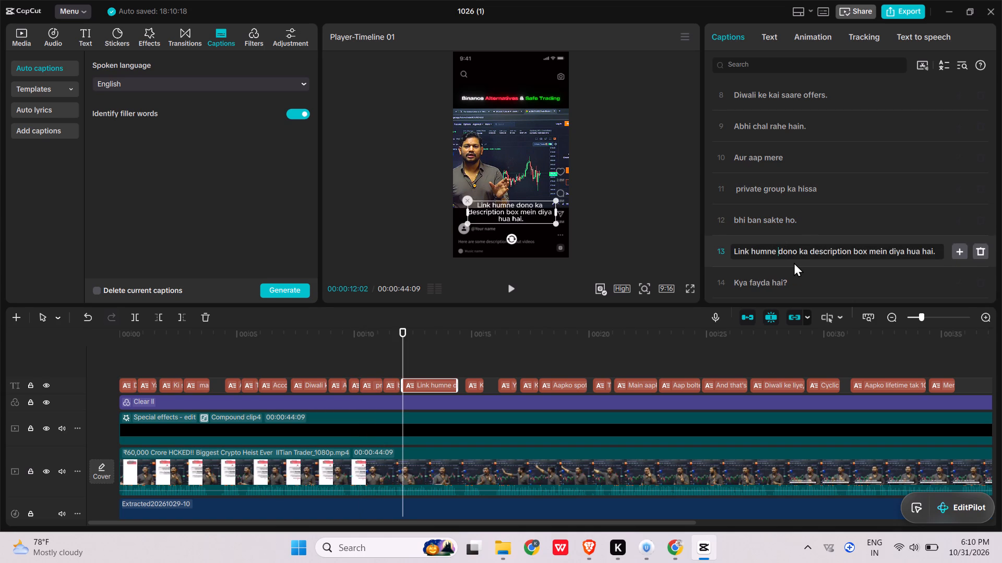
key(Return)
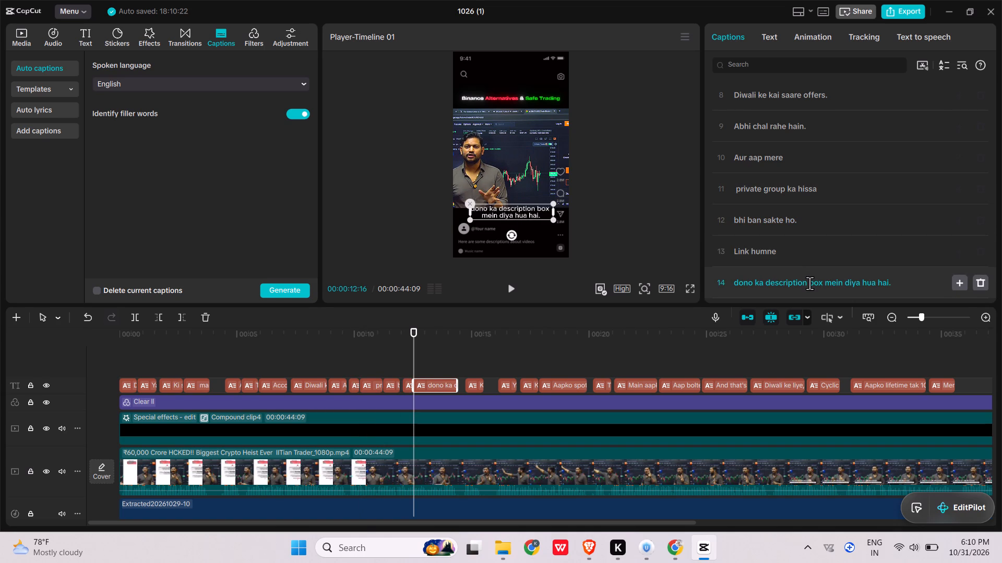
click(809, 283)
key(Return)
Split the caption "Aapko spot ka option nahi dikh raha hoga." after "option".
scroll(812, 284, down, 1)
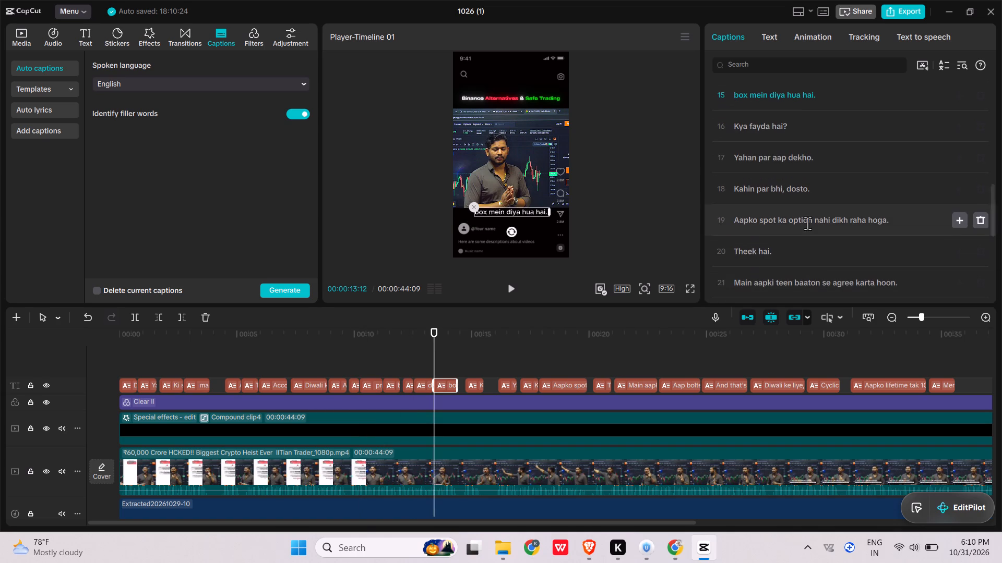
click(813, 221)
key(Return)
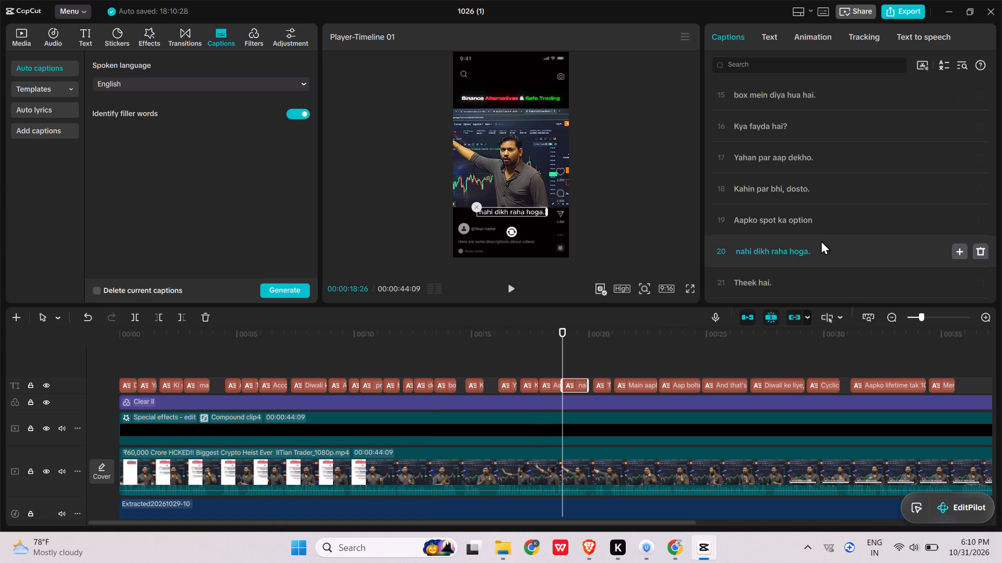
Split the caption "Main aapki teen baaton se agree karta hoon." after "baaton".
scroll(821, 240, down, 1)
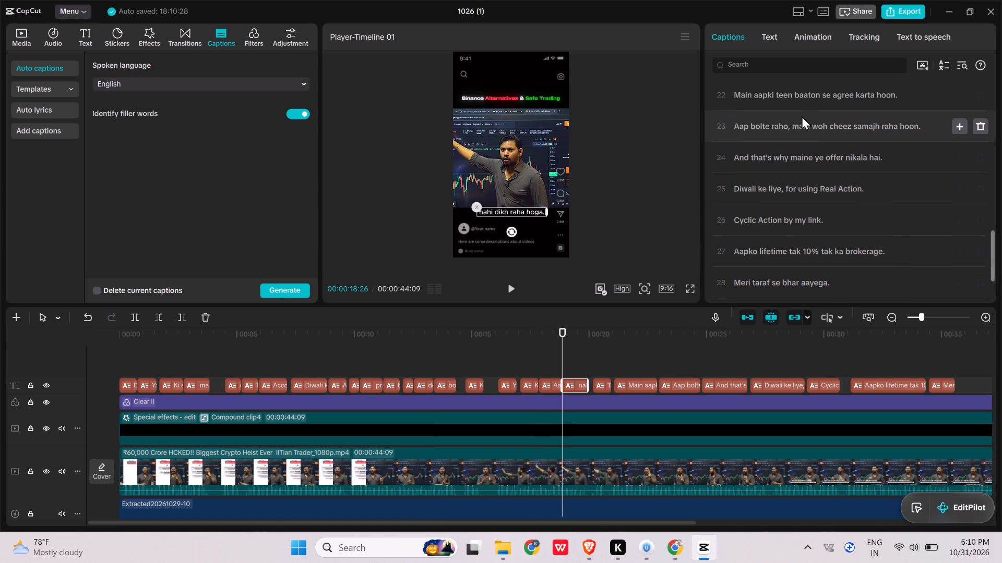
click(816, 92)
click(823, 94)
key(Return)
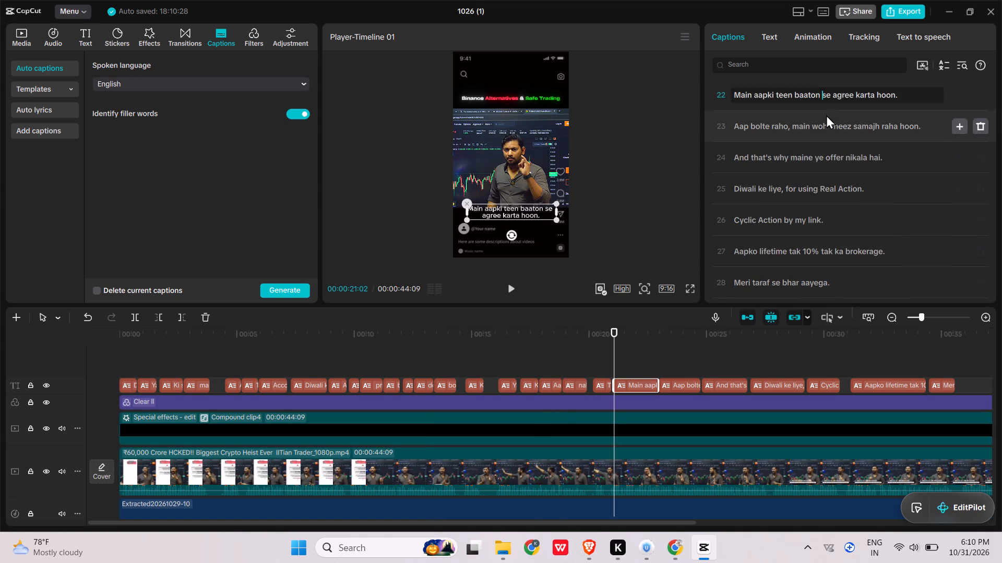
Split "Aap bolte raho, main woh cheez samajh raha hoon." after "raho," and "And that's why maine ye offer nikala hai." after "why".
click(791, 155)
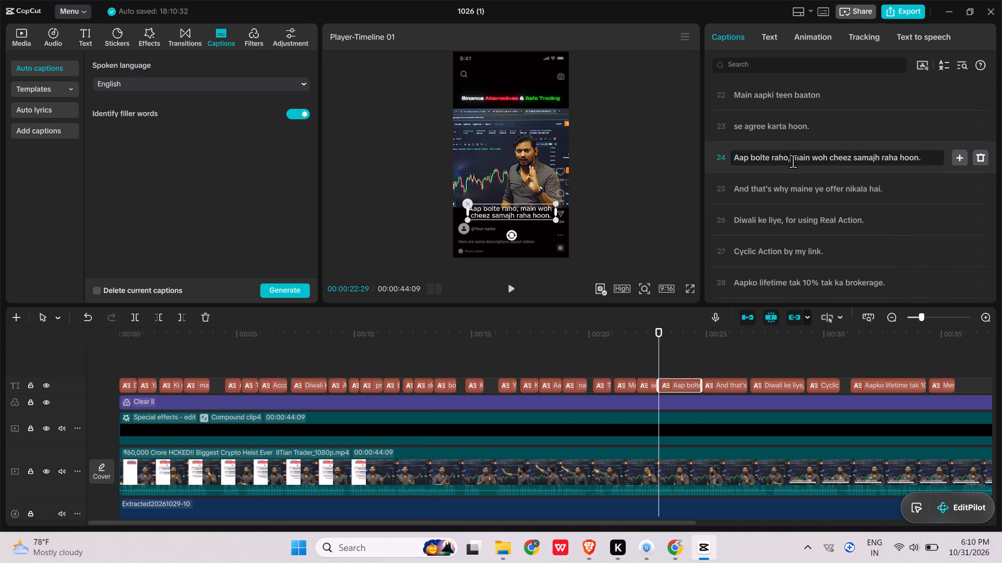
key(Return)
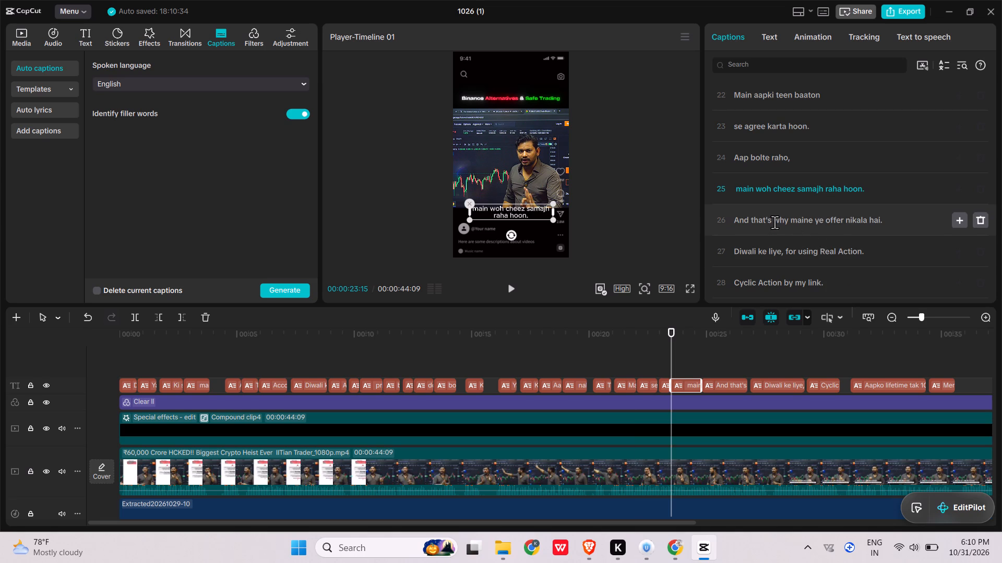
click(790, 221)
key(Return)
Split the caption "Diwali ke liye, for using Real Action." after "Diwali ke liye,".
scroll(797, 235, down, 1)
click(786, 104)
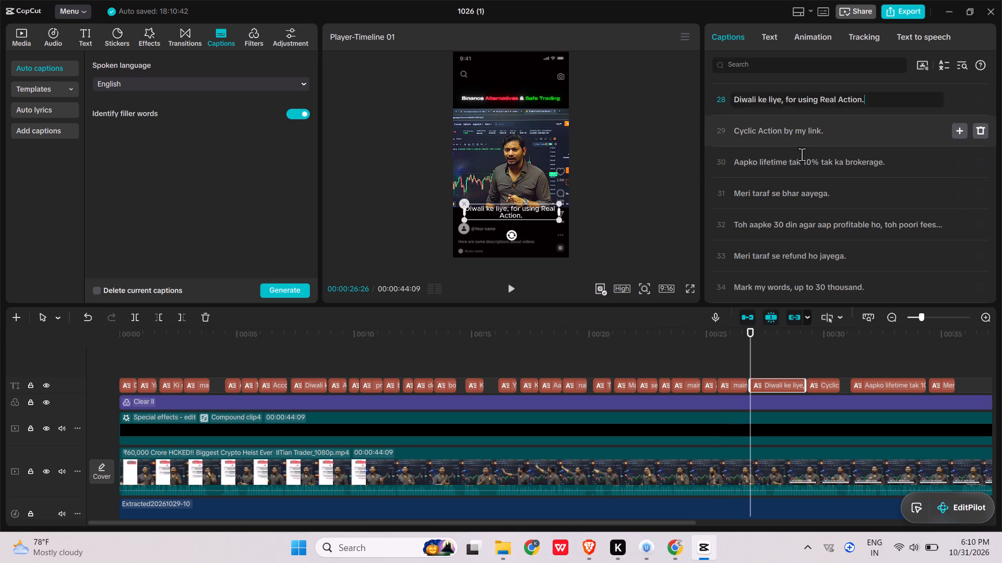
key(Return)
click(784, 100)
key(Return)
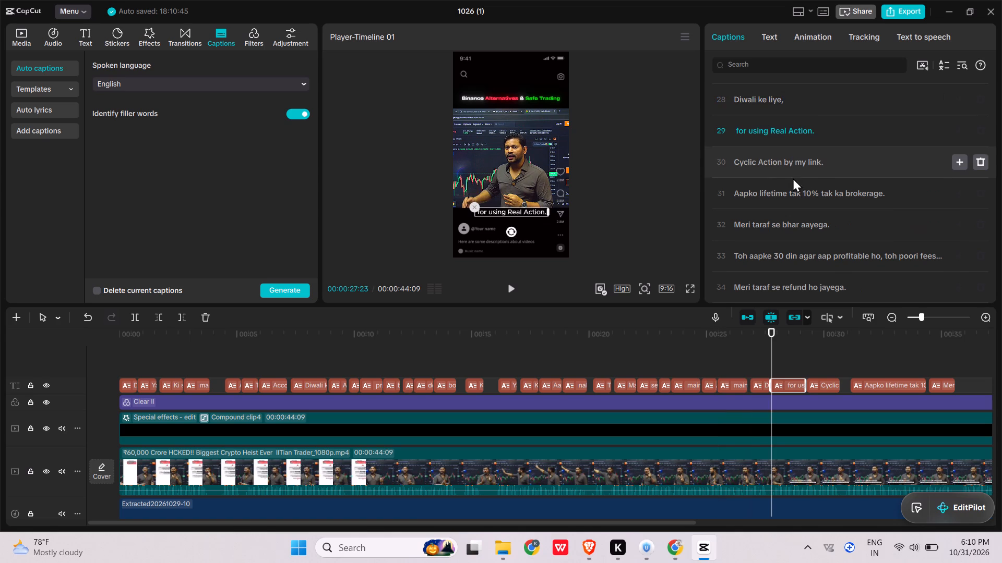
Split the caption "Aapko lifetime tak 10% tak ka brokerage." before "10%".
click(803, 193)
key(Return)
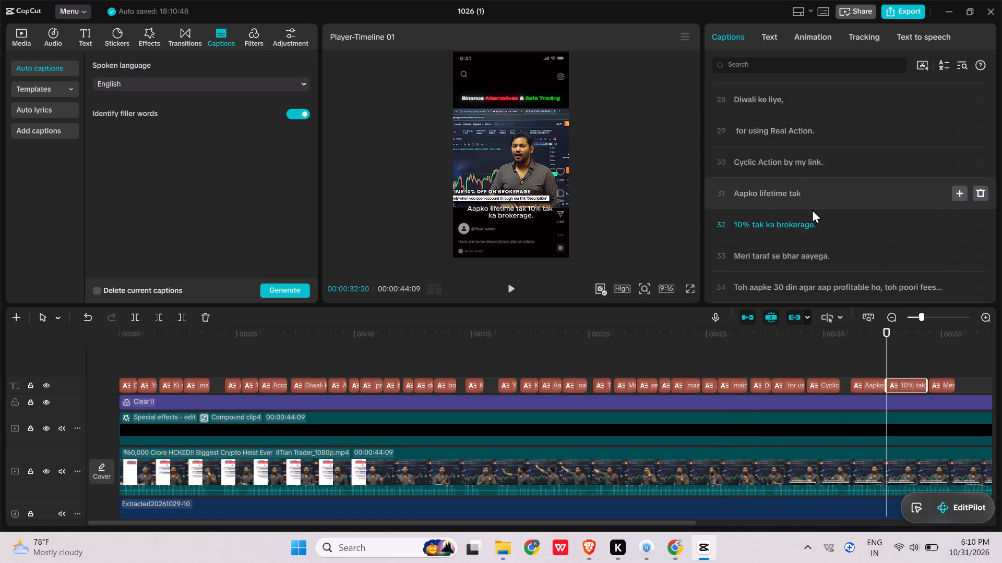
Split the 30-day fees caption into three: "Toh aapke 30 din agar", "aap profitable ho," and "toh poori fees...".
scroll(812, 210, down, 1)
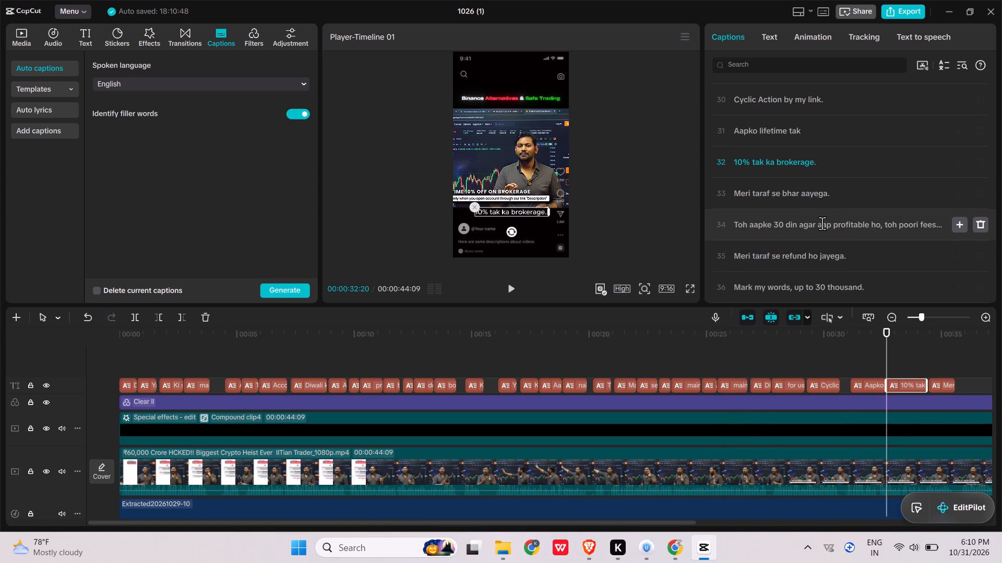
click(818, 224)
key(Return)
scroll(826, 235, down, 1)
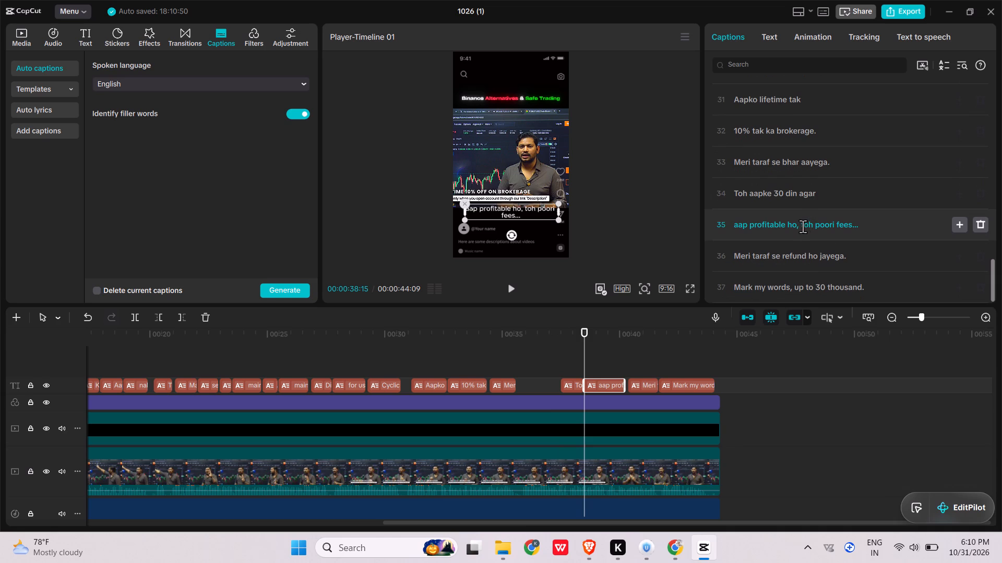
click(801, 226)
key(Return)
Split the final caption "Mark my words, up to 30 thousand." before "up to".
scroll(838, 251, down, 3)
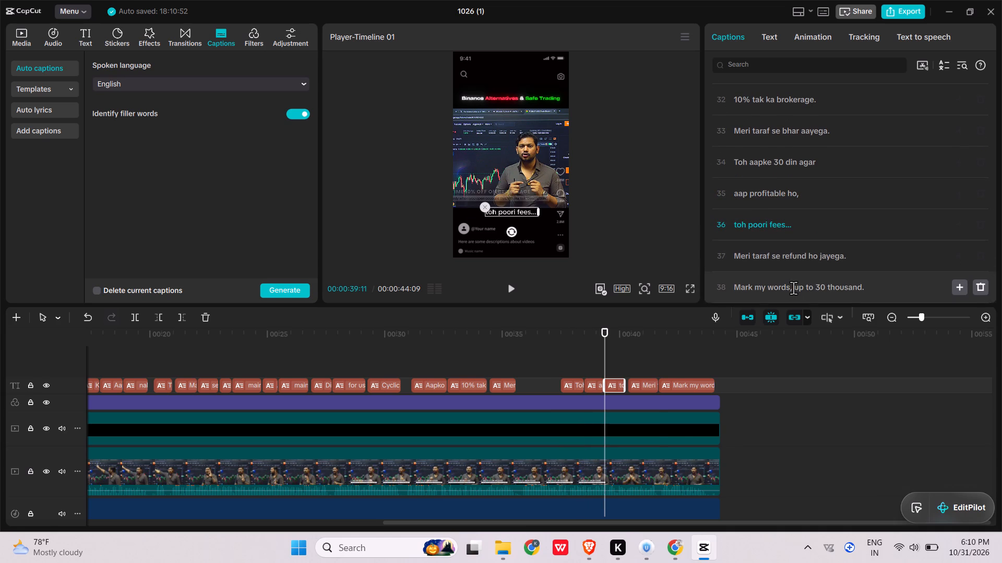
click(793, 288)
key(Return)
Split the caption "main woh cheez samajh raha hoon." before "samajh".
scroll(800, 299, up, 9)
scroll(800, 299, down, 3)
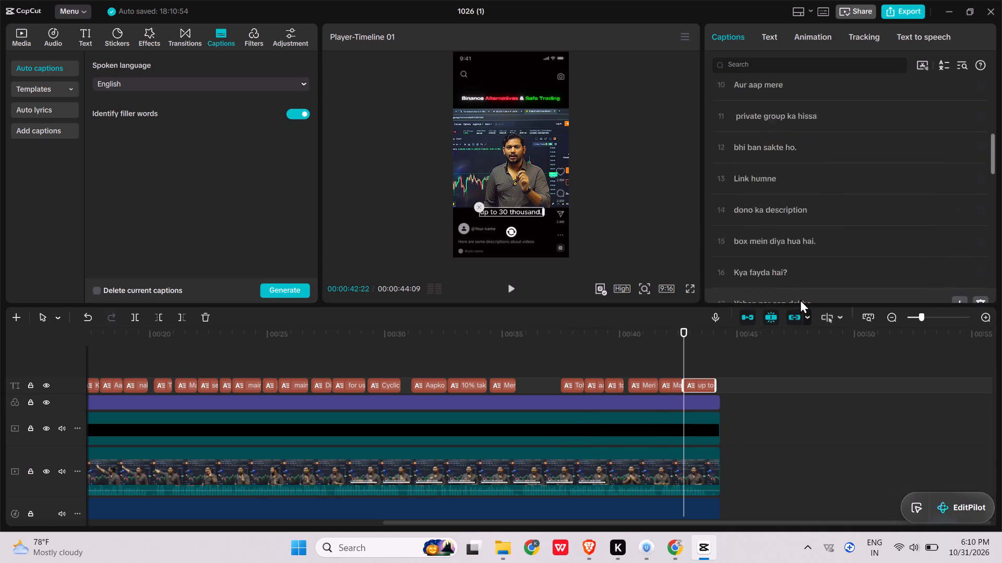
scroll(800, 299, down, 2)
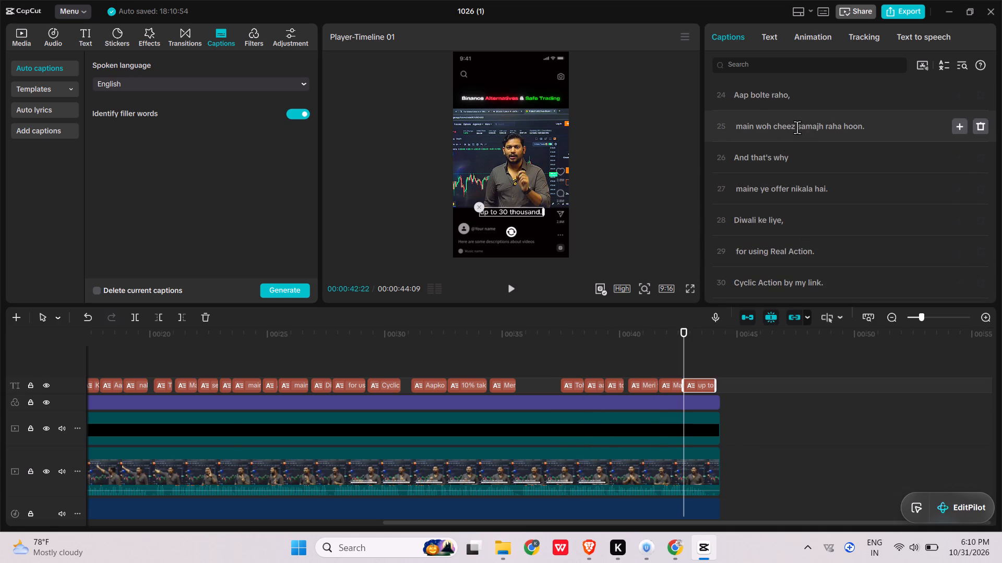
click(797, 127)
key(Return)
Play the short full-screen from the beginning to check the shortened captions against the speech.
scroll(817, 175, up, 7)
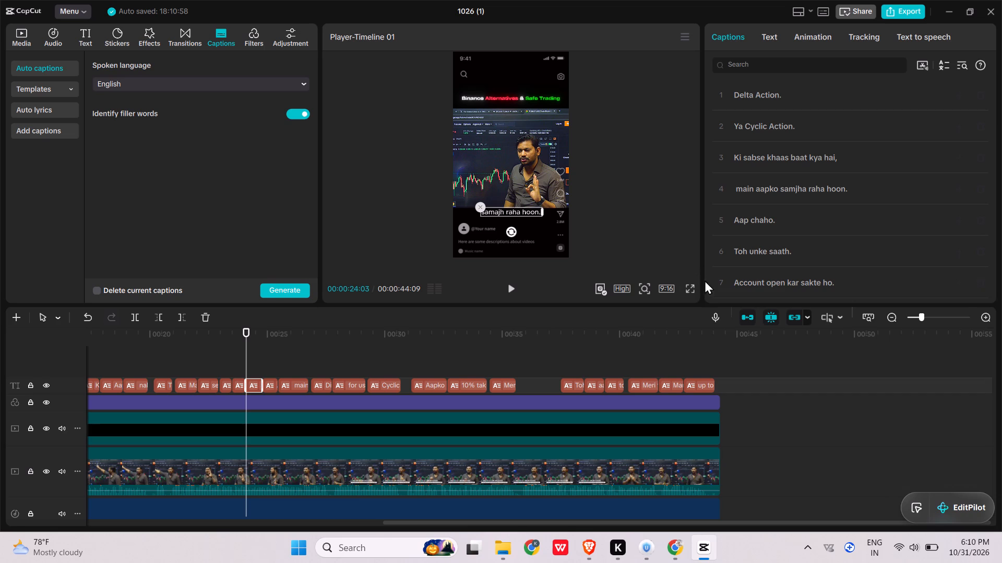
click(689, 288)
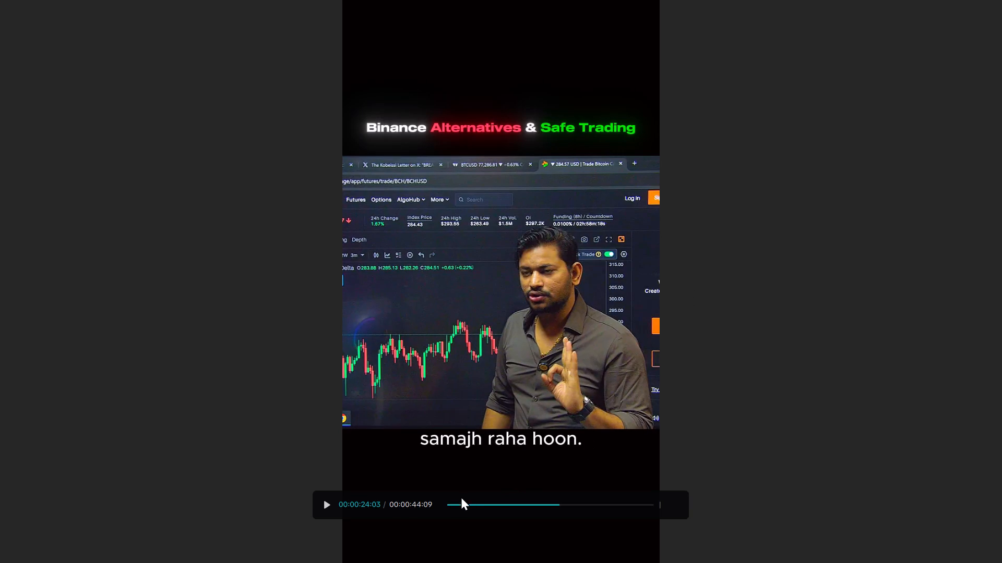
drag(454, 503, 435, 503)
key(space)
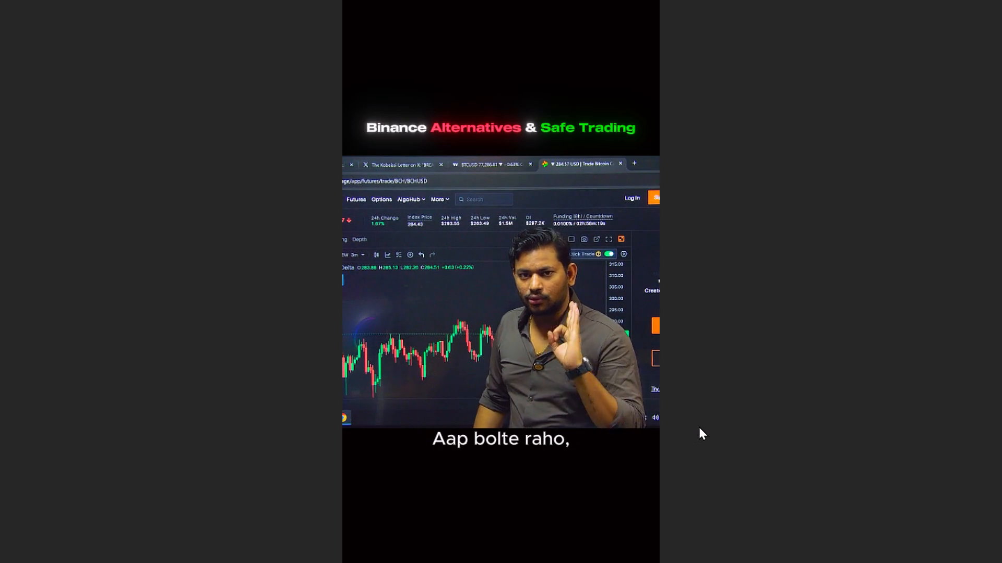
click(684, 463)
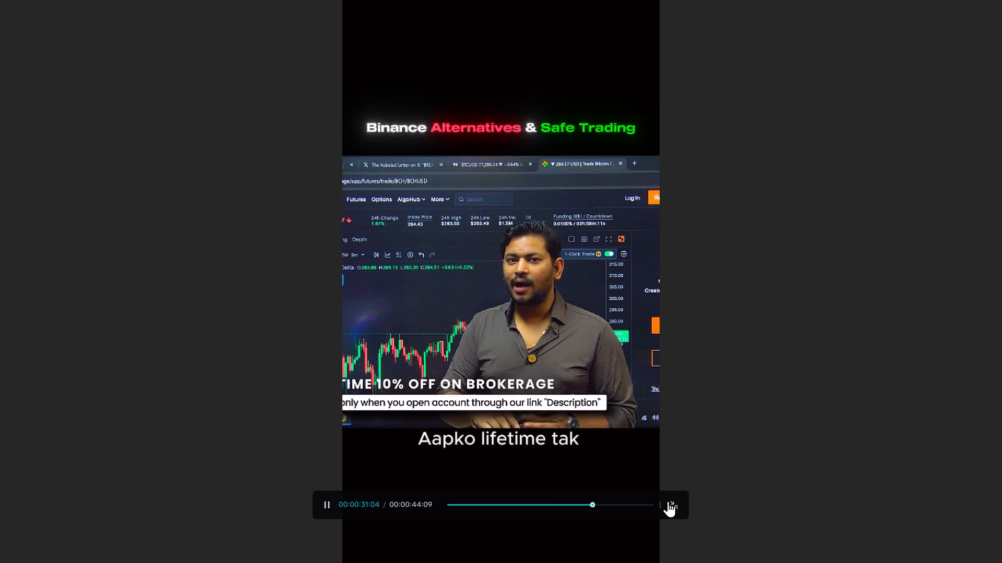
Replay the section around "And that's why" through "Cyclic Action by my link." to check its captions, and exit the full-screen preview.
click(553, 506)
key(space)
key(space)
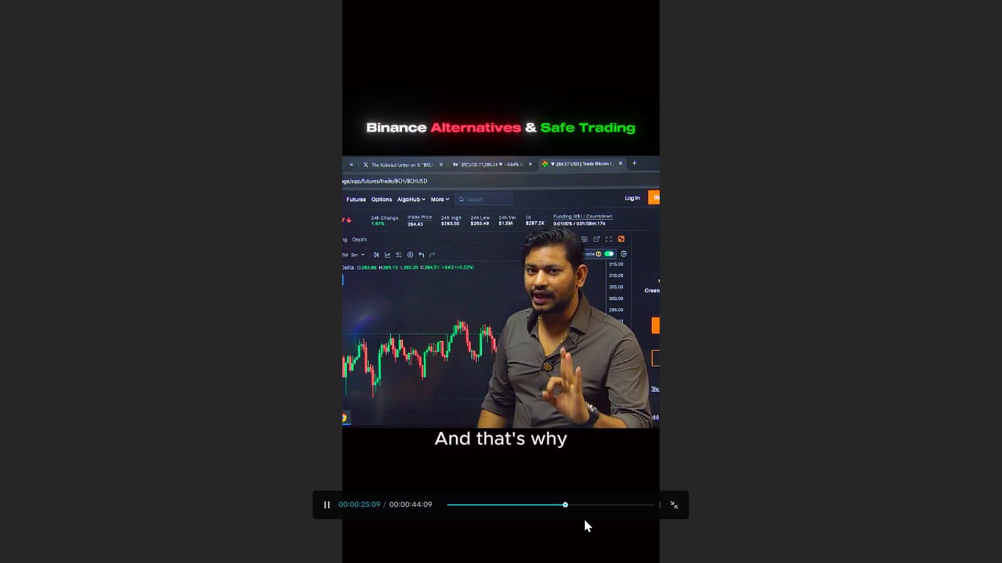
key(space)
key(space)
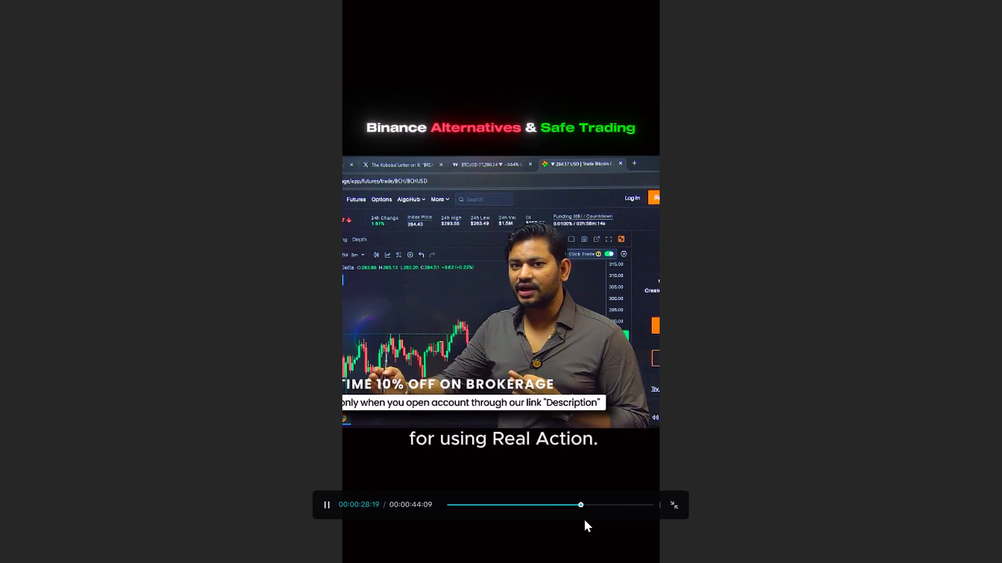
key(space)
key(space)
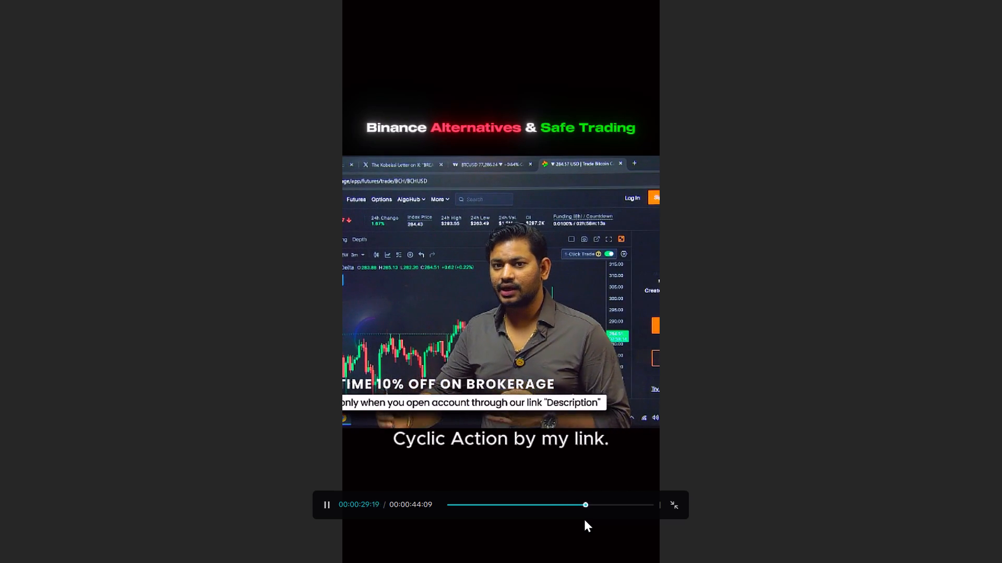
key(space)
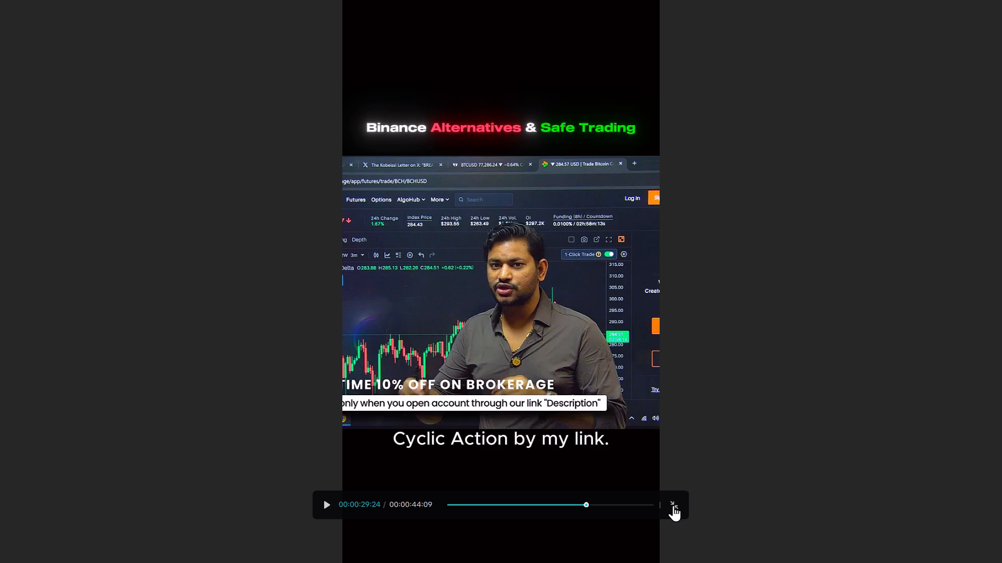
click(580, 504)
key(space)
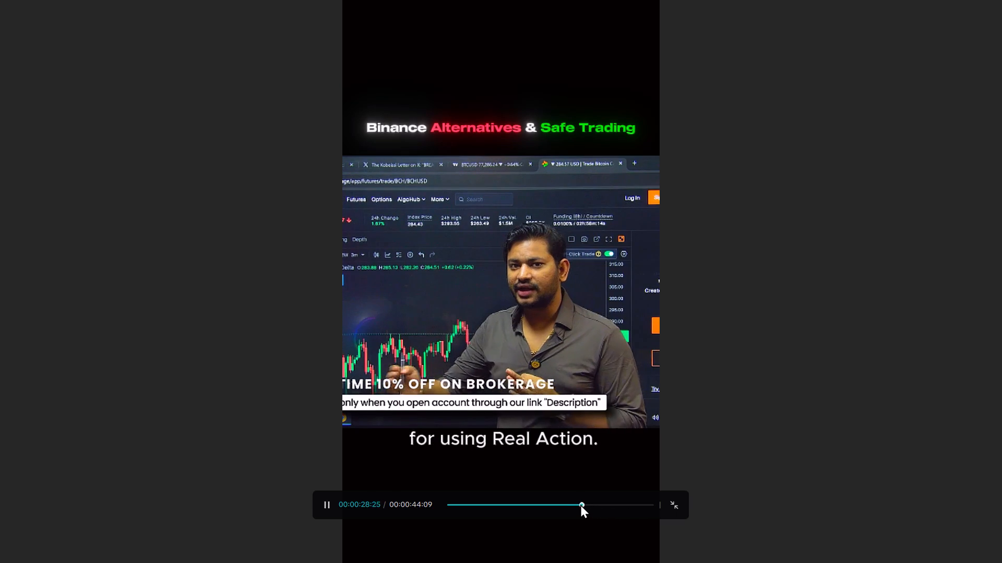
key(space)
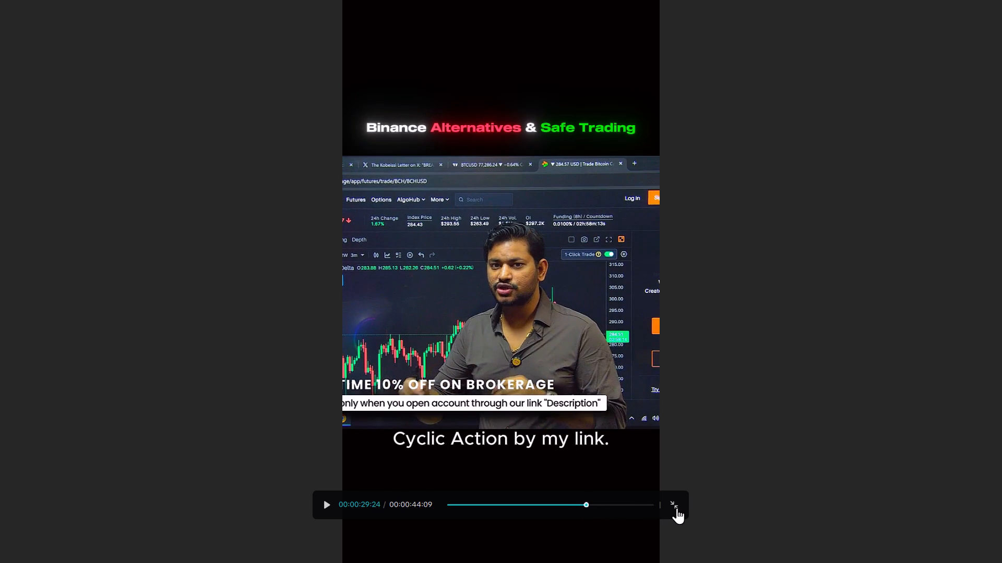
click(677, 508)
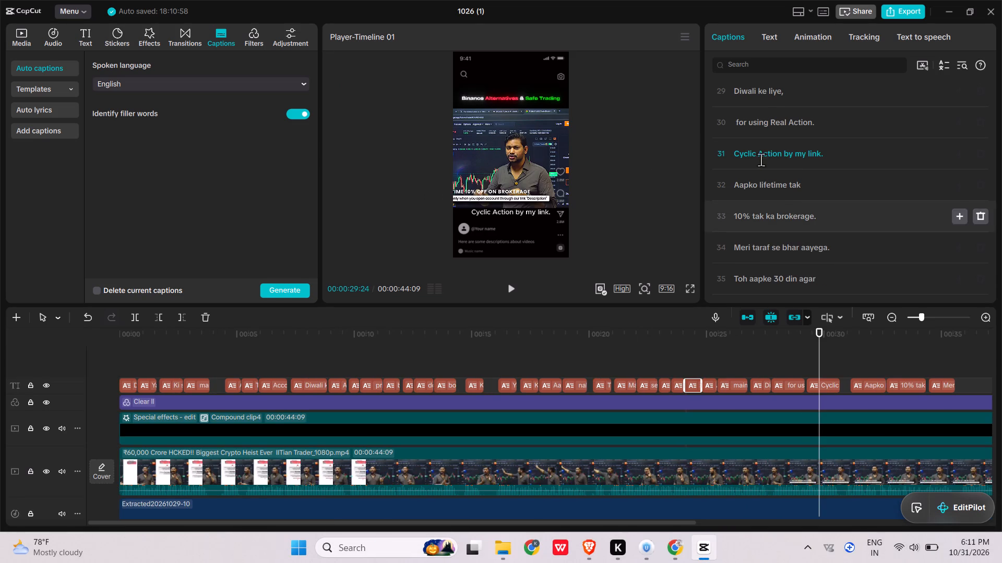
Replace "Cyclic" with "shark" in the caption "Cyclic Action by my link.".
click(757, 152)
key(BackSpace)
key(BackSpace)
key(BackSpace)
key(BackSpace)
key(BackSpace)
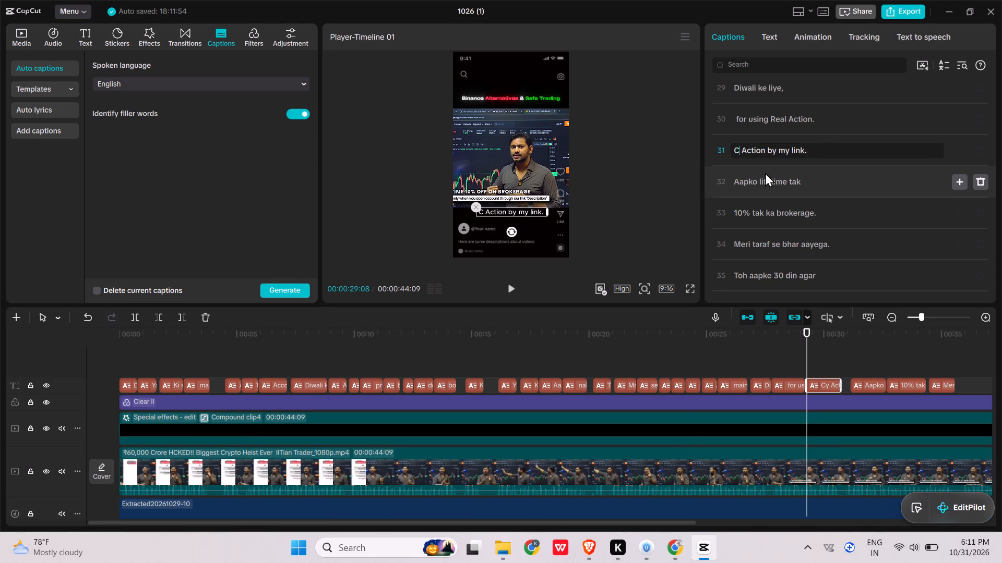
key(BackSpace)
text(shark)
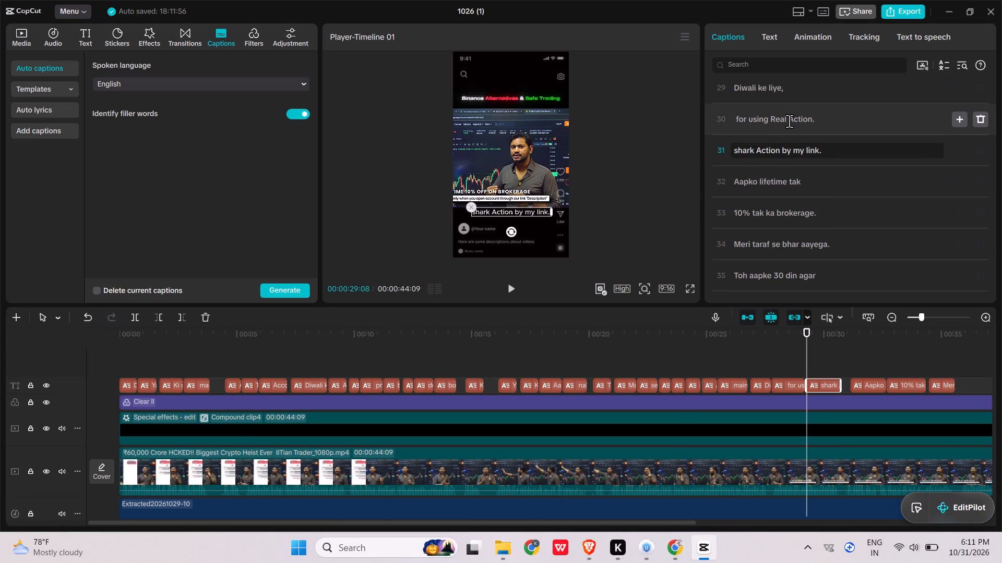
Listen to the caption "for using Real Action." and replace its word "Real" with "delta".
click(786, 121)
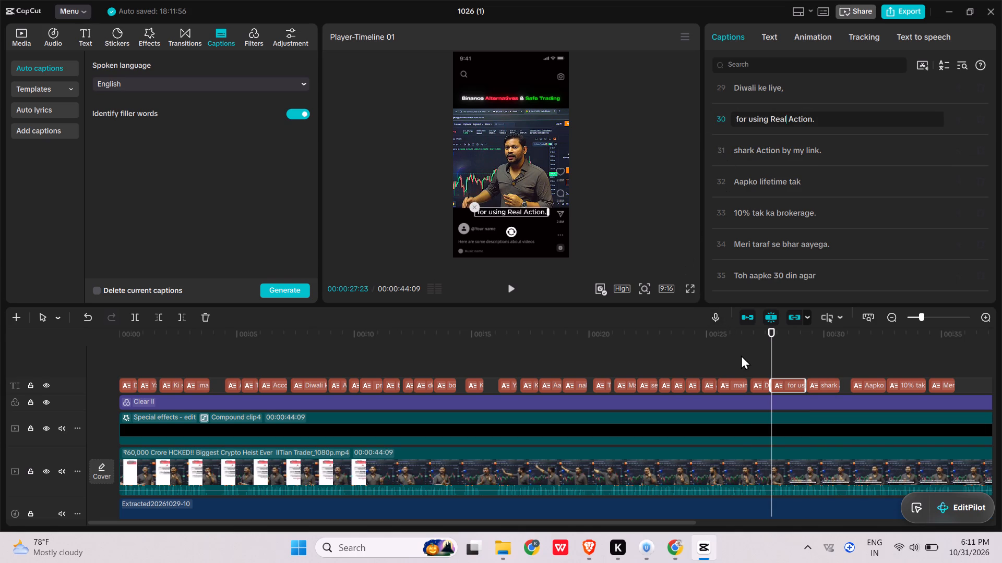
click(741, 355)
key(space)
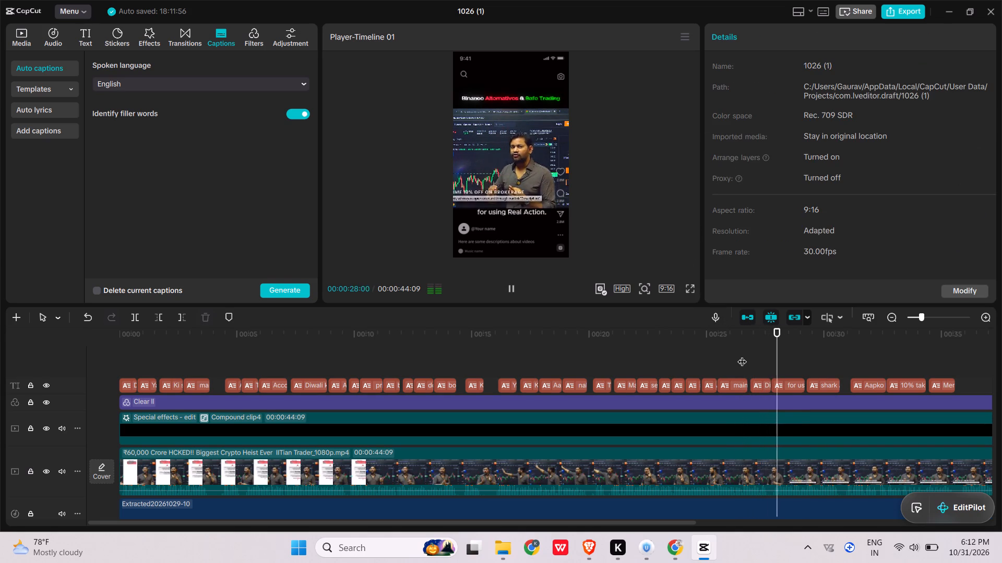
key(space)
click(788, 383)
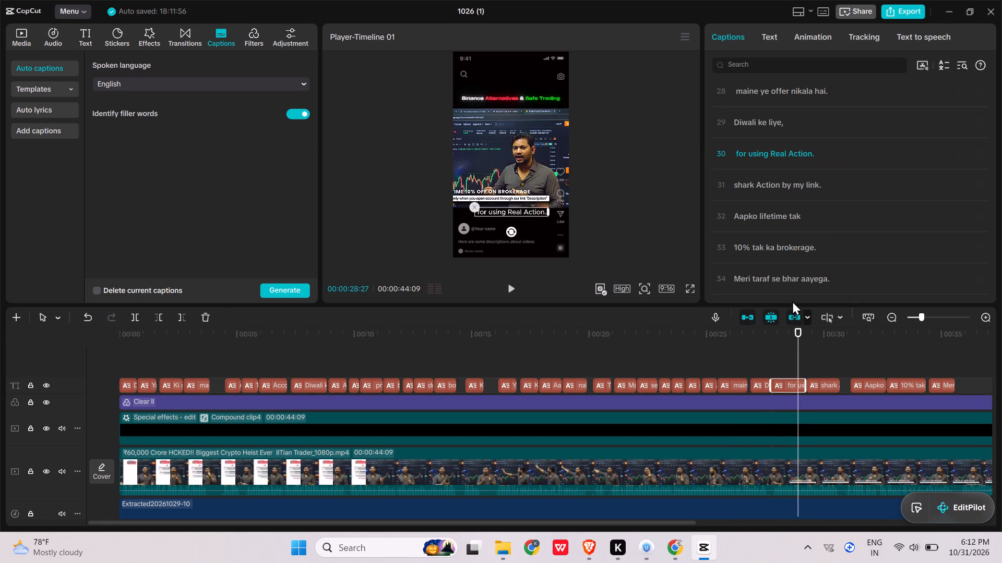
drag(788, 152, 772, 152)
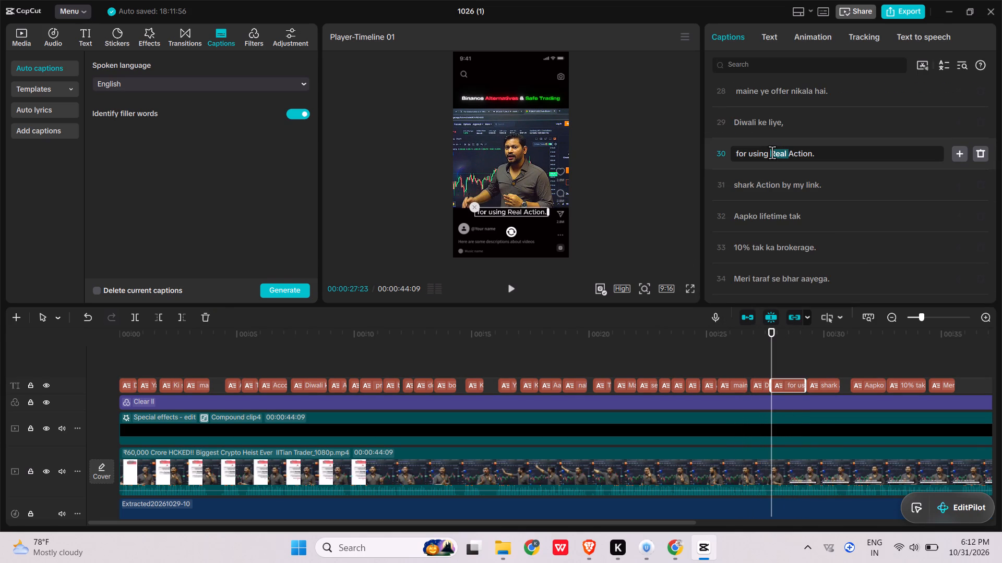
key(BackSpace)
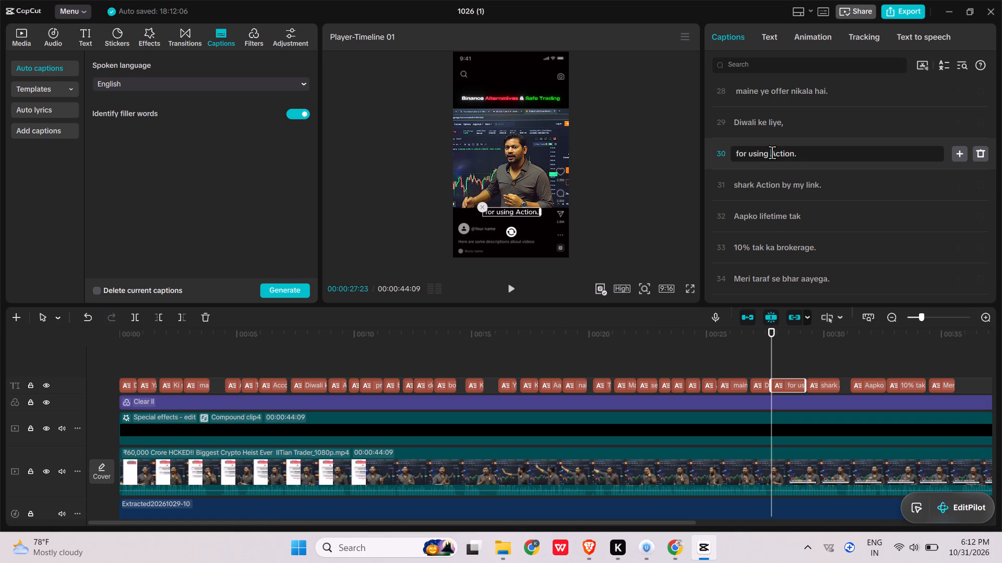
text(delta)
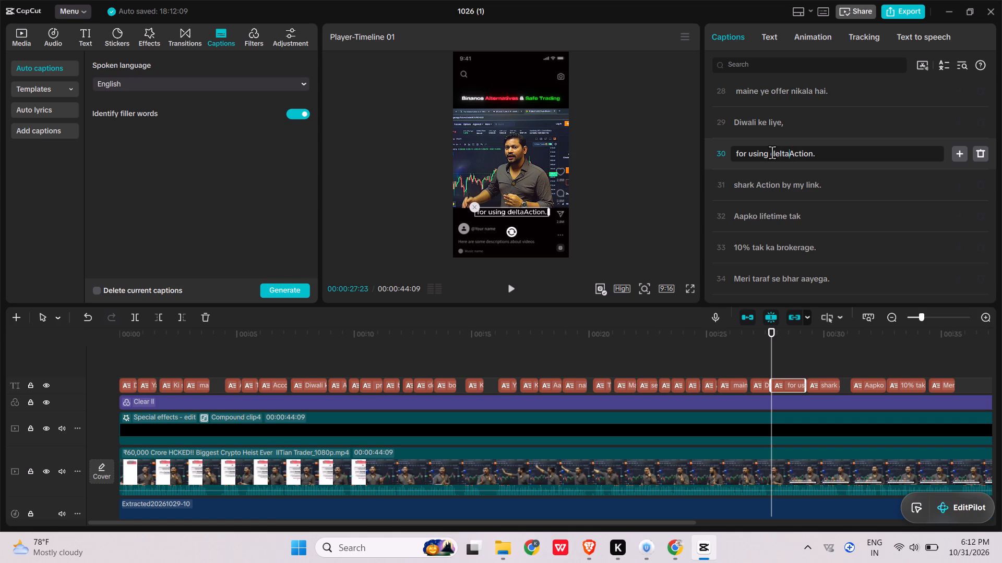
key(space)
Play full-screen from "for using delta Action." past "Meri taraf se bhar aayega." to check the captions, and exit at 00:00:36:00.
click(690, 285)
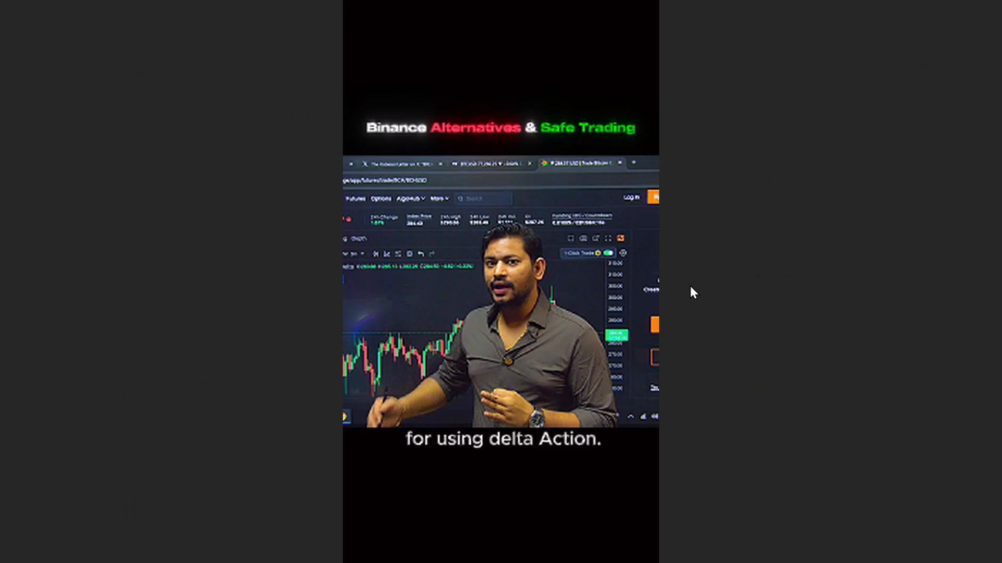
key(space)
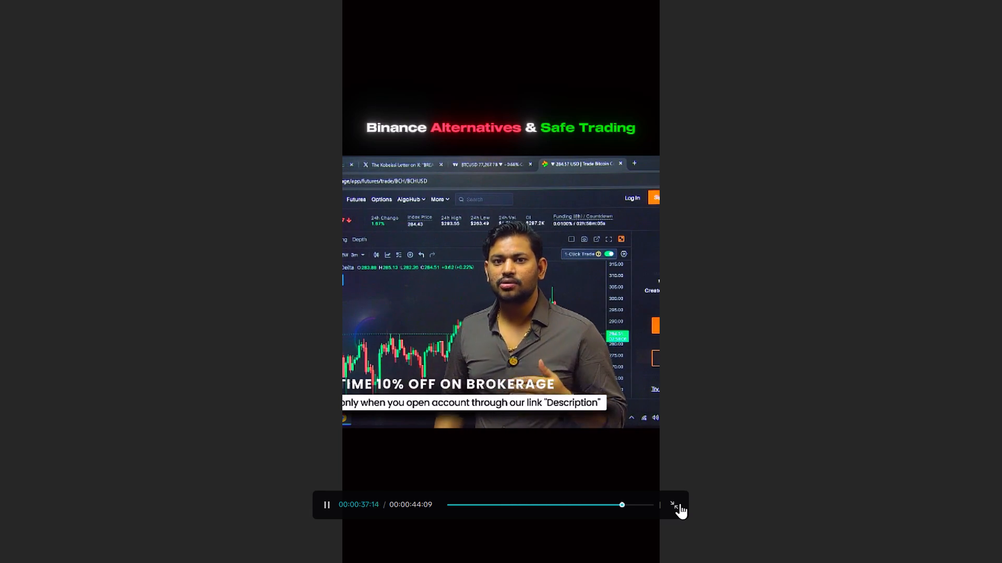
click(601, 506)
key(space)
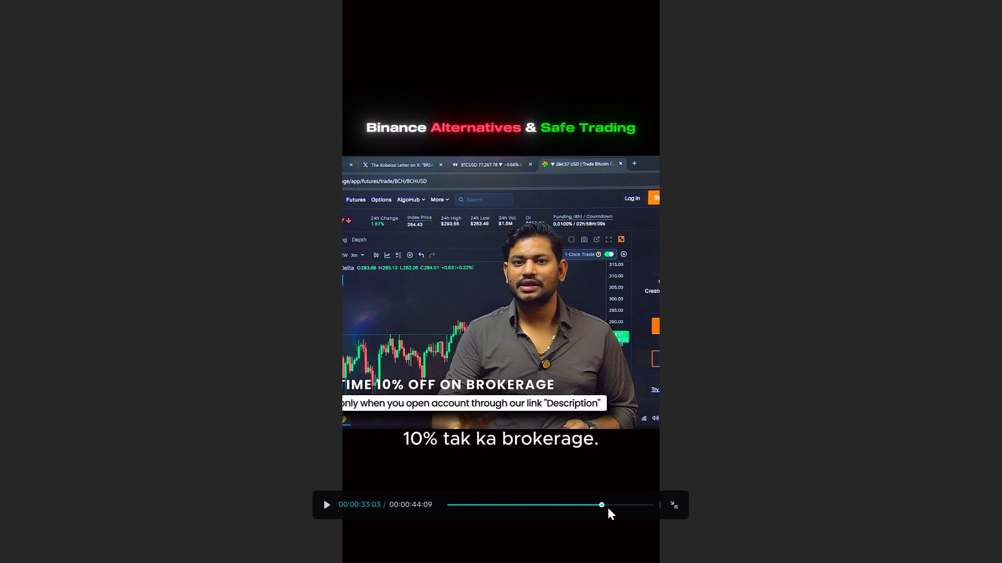
click(607, 506)
key(space)
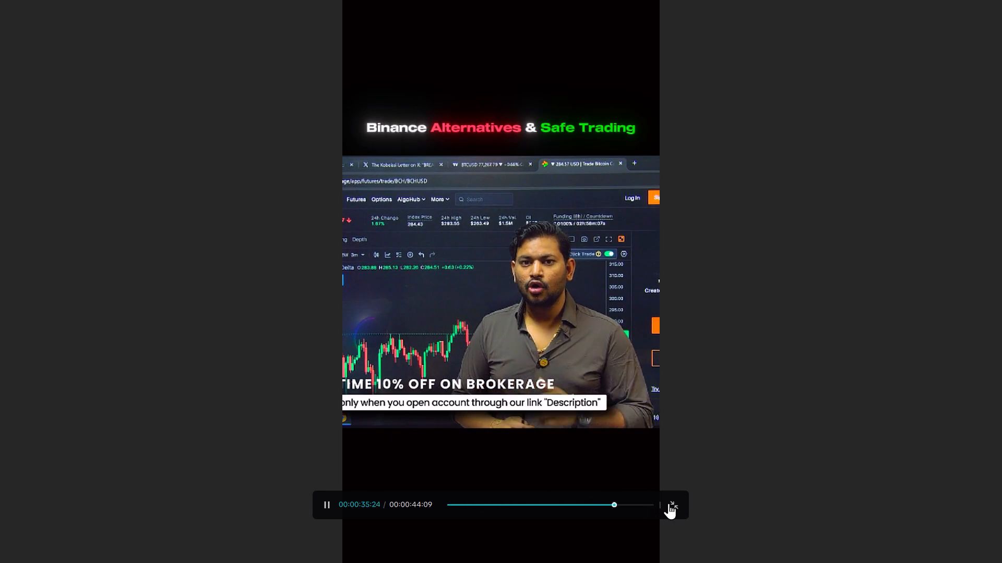
key(space)
click(669, 503)
Duplicate the caption "Meri taraf se bhar aayega." into the gap after it, at 00:00:36:00.
ctrl+scroll(570, 420, up, 2)
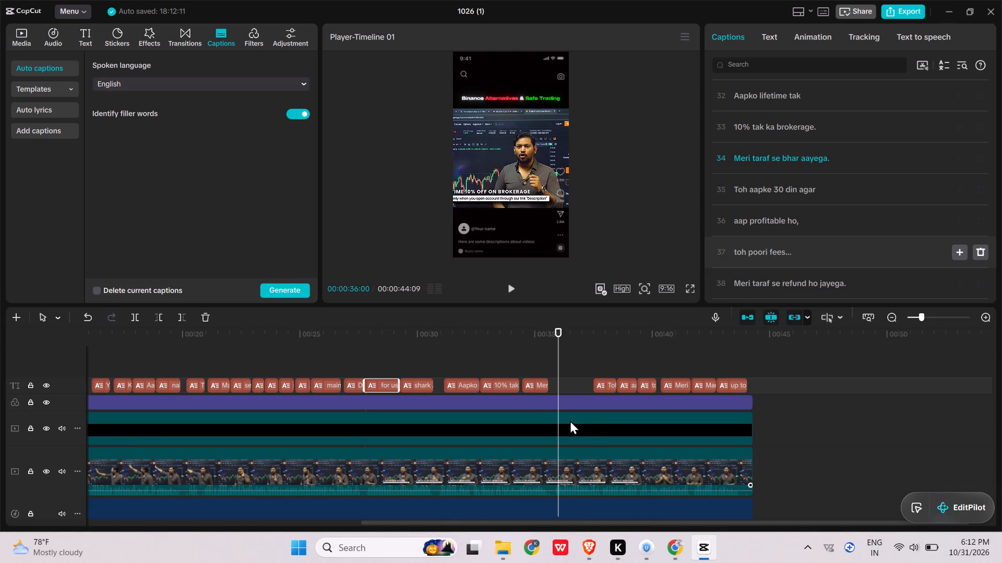
ctrl+scroll(570, 420, up, 12)
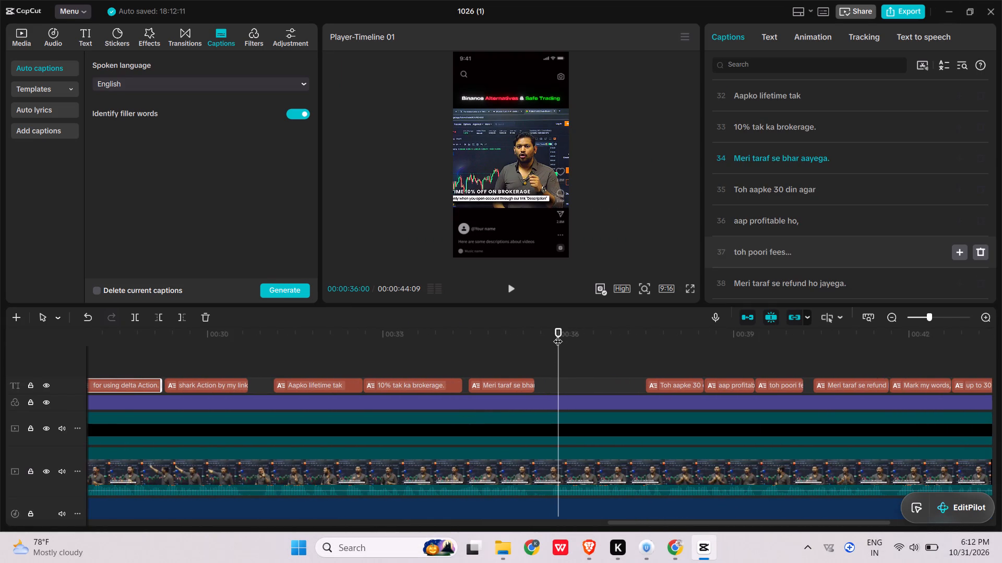
click(519, 383)
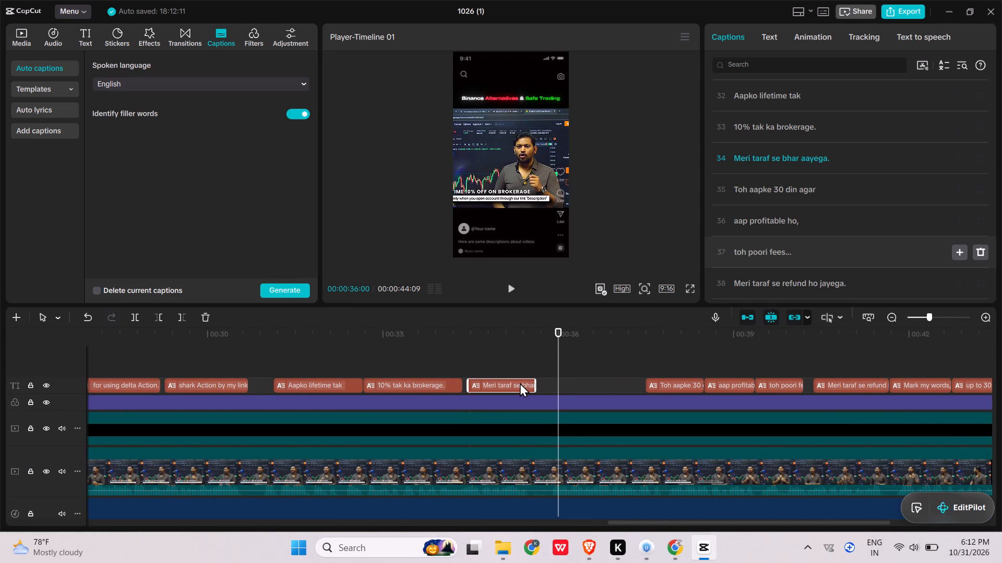
key(ctrl+c)
key(ctrl+v)
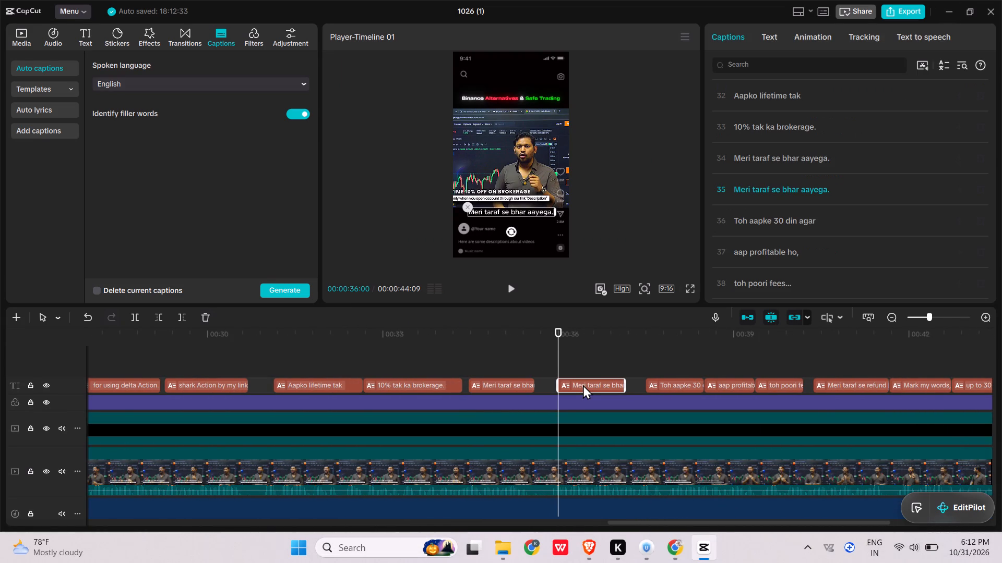
Listen to the speech under the duplicated caption and extend the caption's end slightly.
key(space)
key(space)
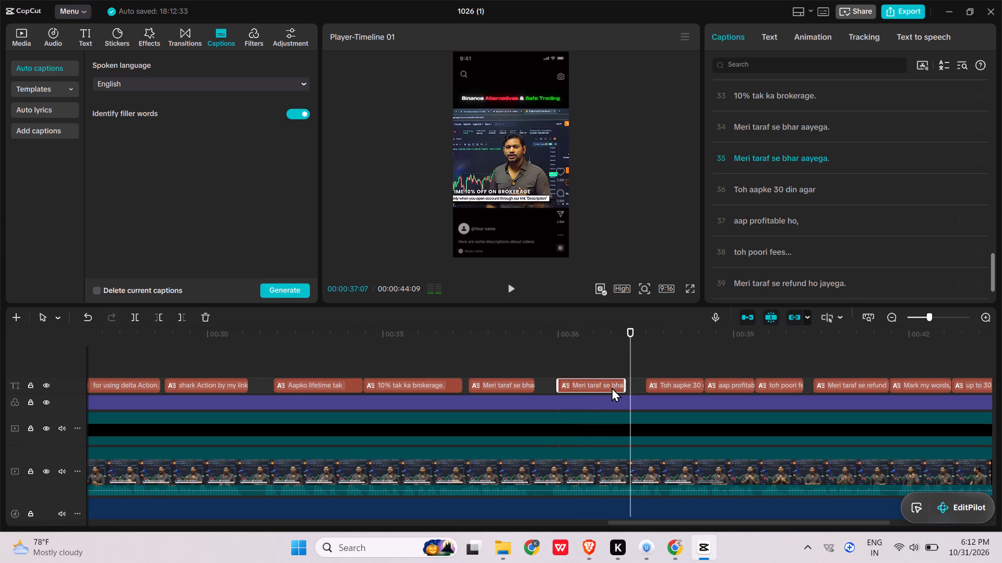
key(space)
key(space)
drag(624, 385, 629, 385)
Replay the speech under the duplicated caption and replace its text with "if you are using shrk action".
click(560, 349)
click(543, 340)
key(space)
key(space)
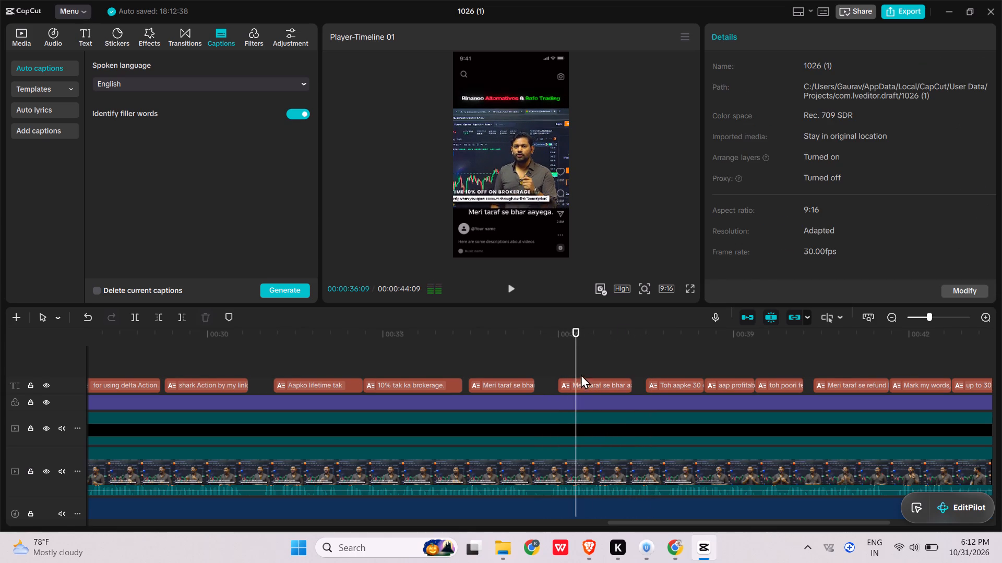
click(587, 382)
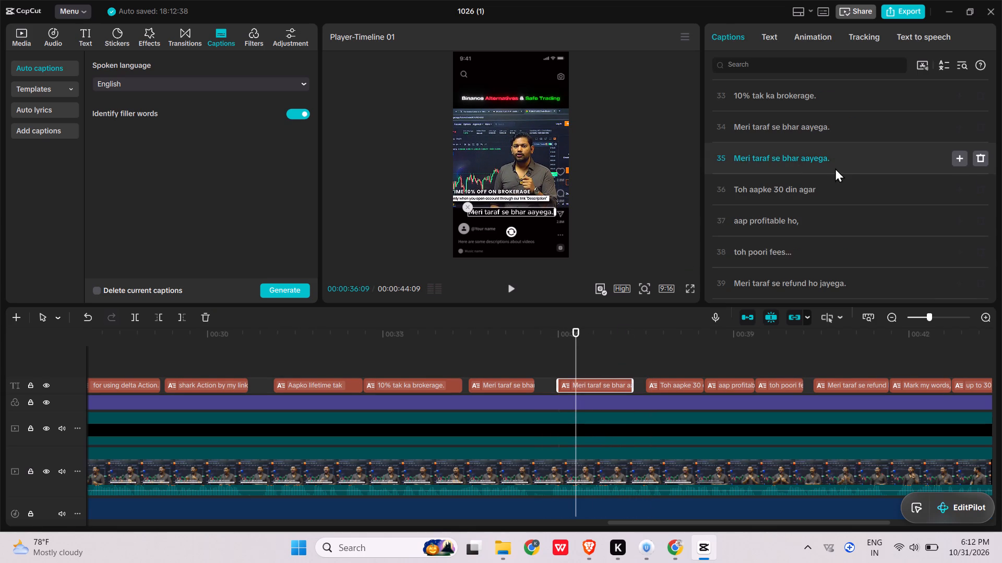
drag(838, 162, 732, 159)
key(BackSpace)
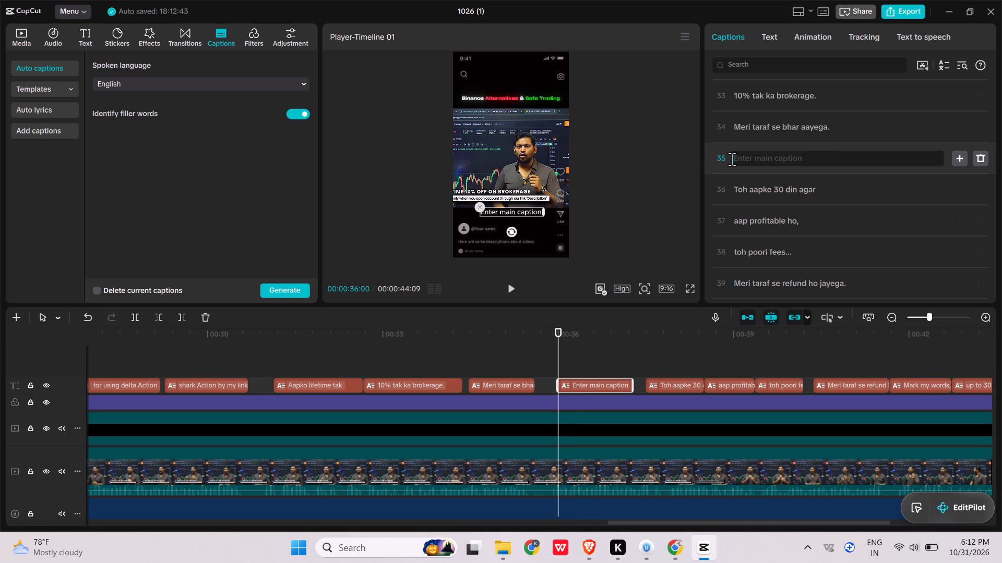
text(if you)
key(space)
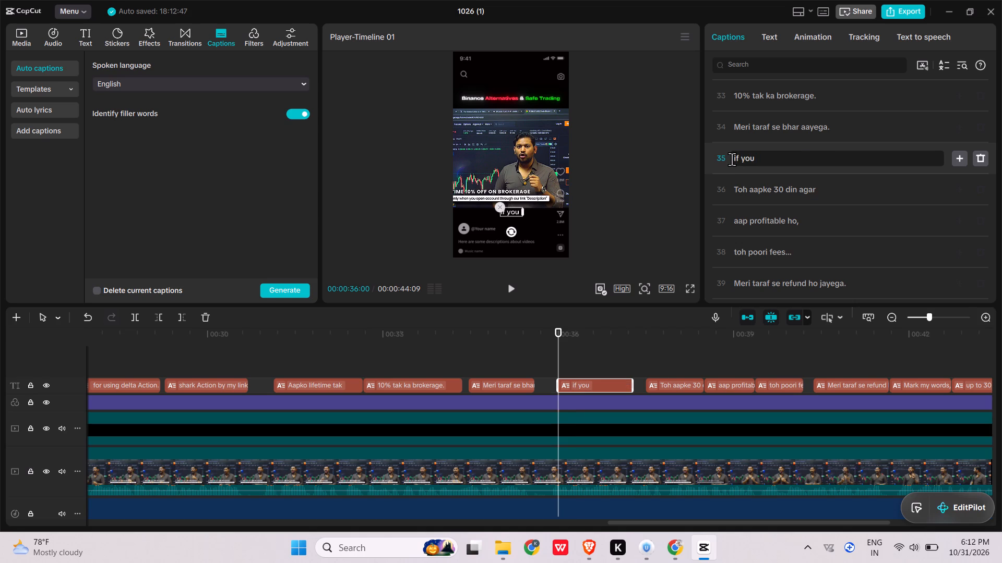
text(are using)
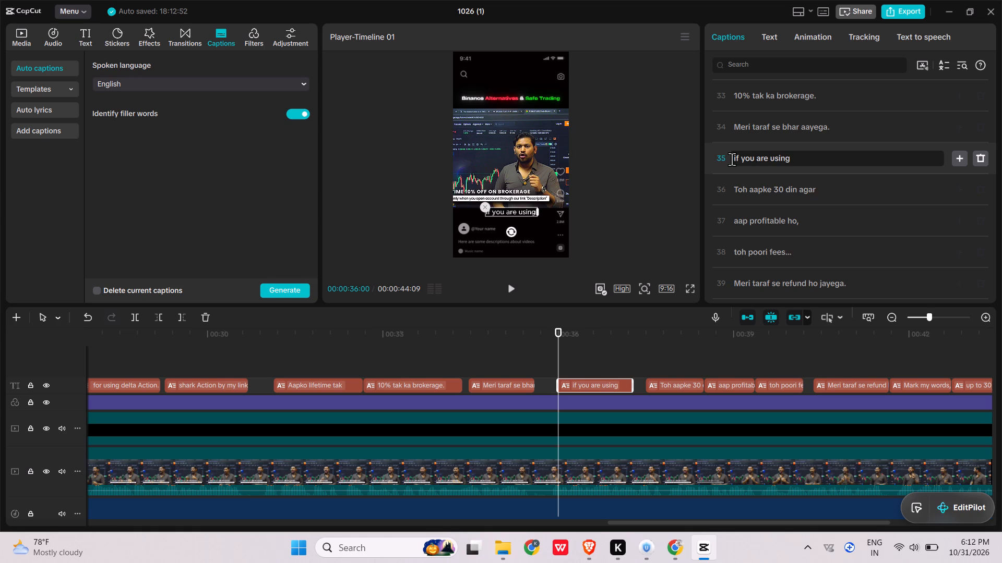
key(space)
text(shrk act)
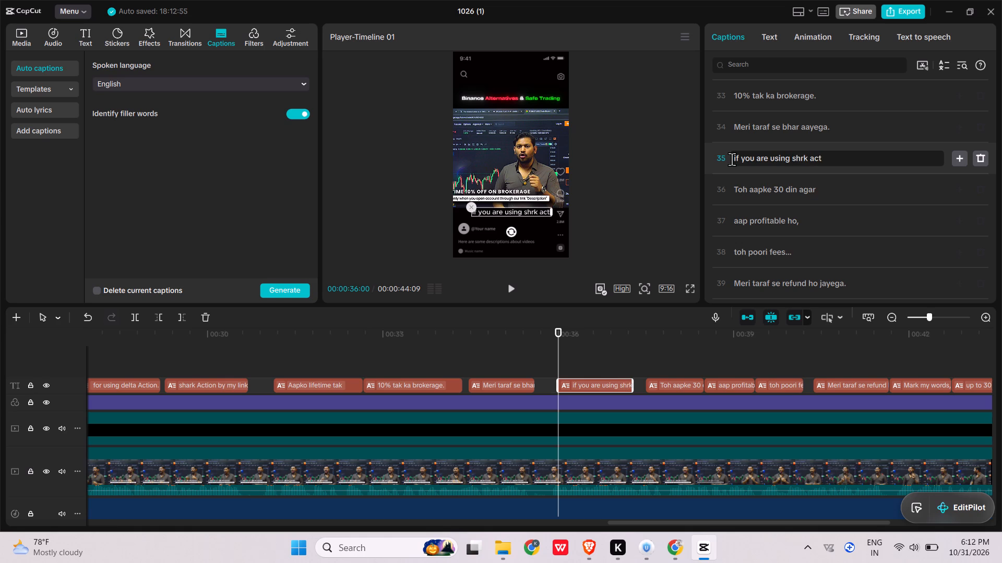
text(ion)
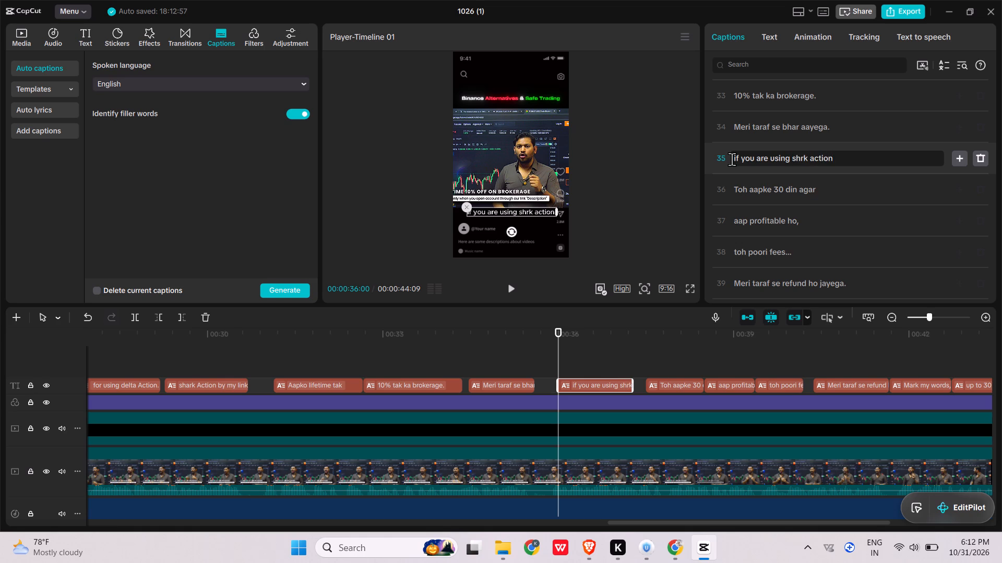
key(space)
Play from "Meri taraf se bhar aayega." to "Toh aapke 30 din agar" to check the new caption against the speech.
click(486, 347)
key(space)
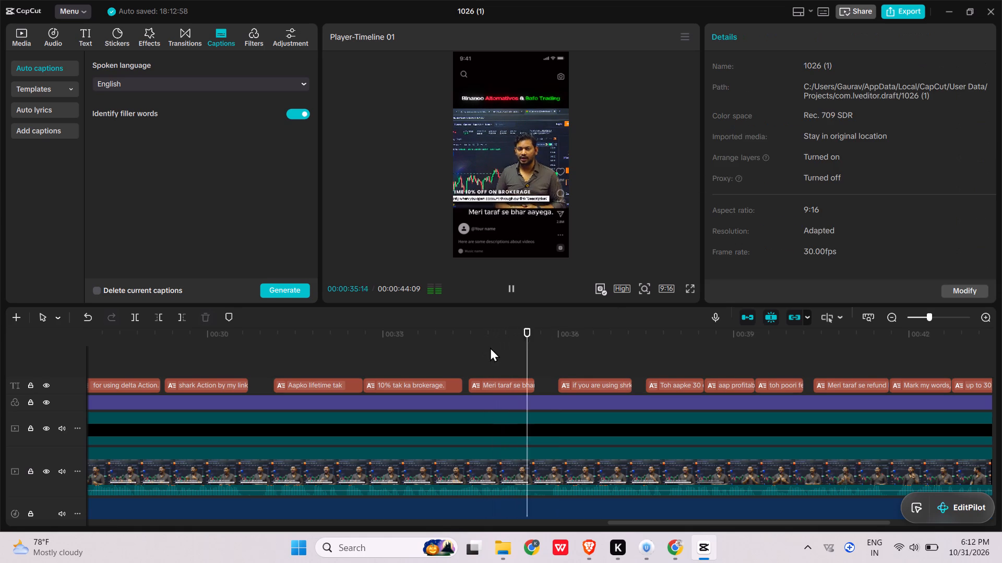
key(space)
key(space)
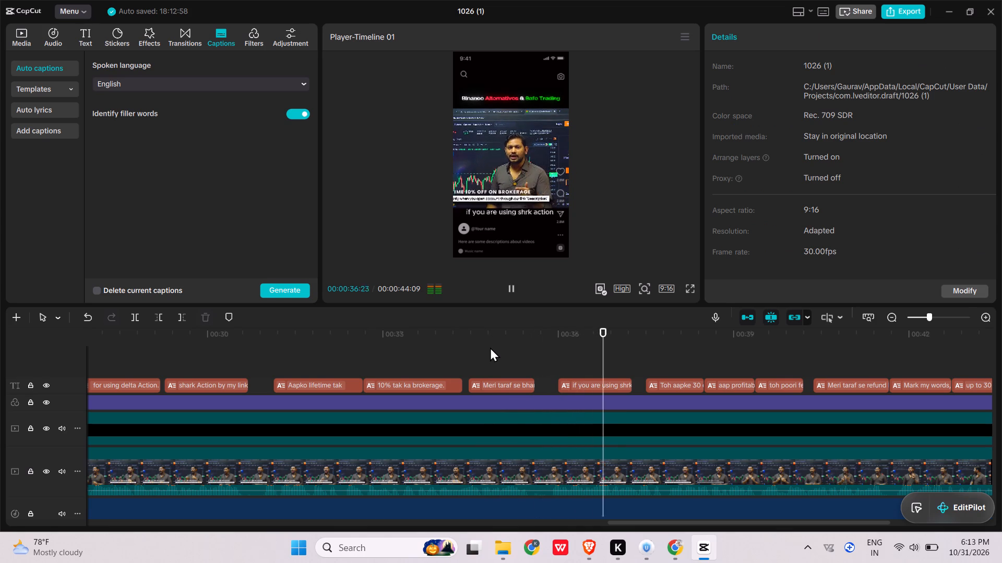
key(space)
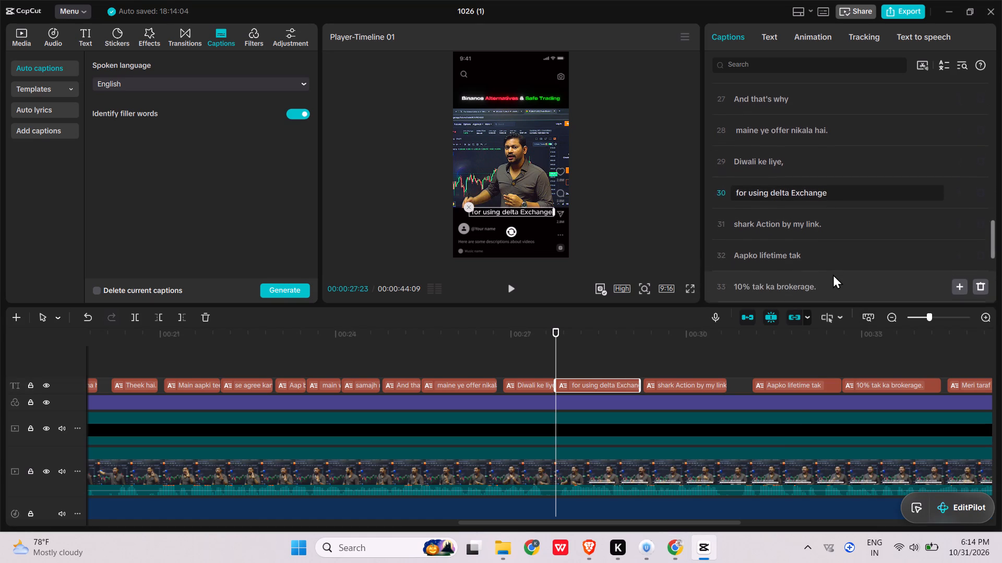
scroll(833, 274, down, 1)
scroll(828, 227, down, 1)
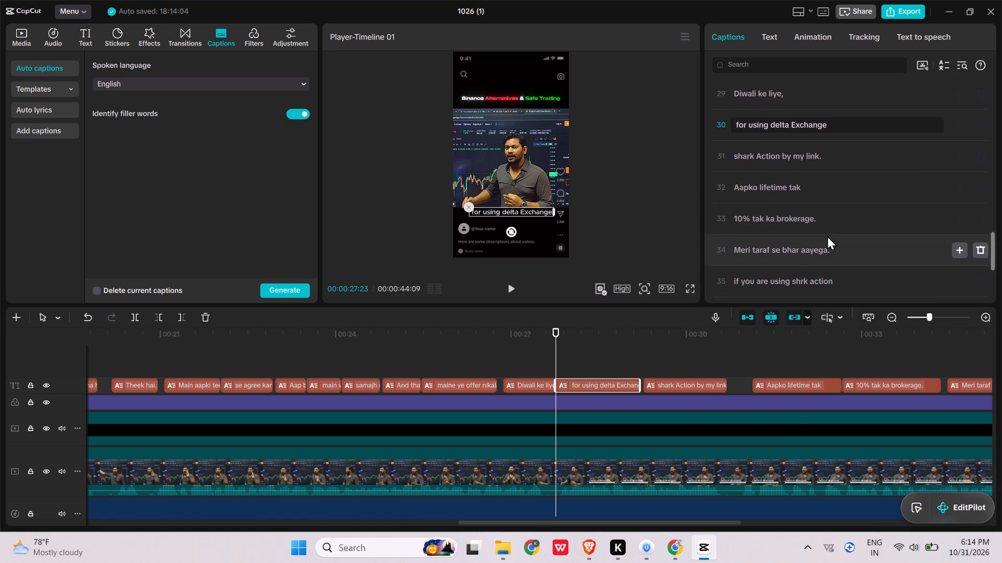
scroll(827, 236, down, 4)
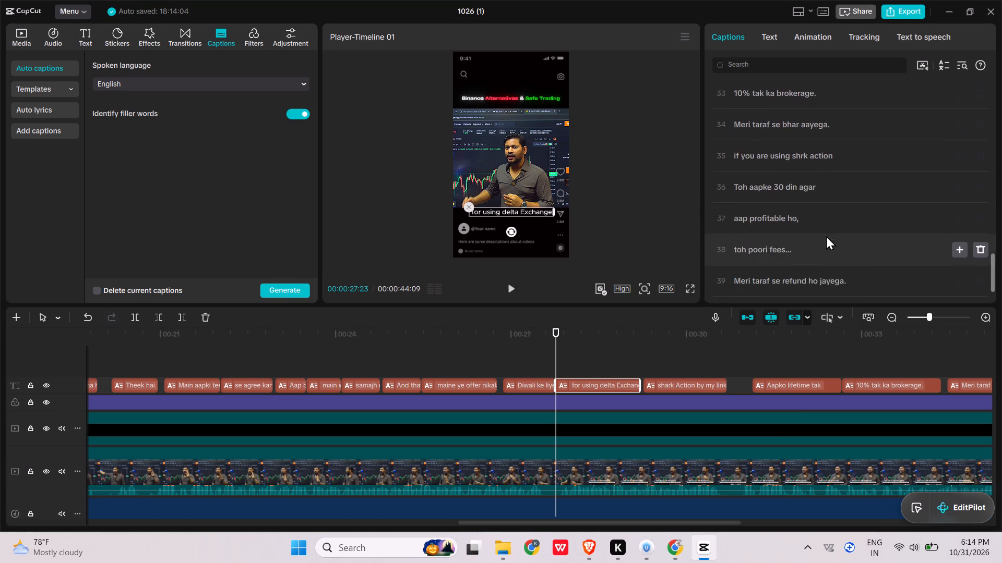
scroll(826, 236, down, 4)
scroll(826, 236, up, 2)
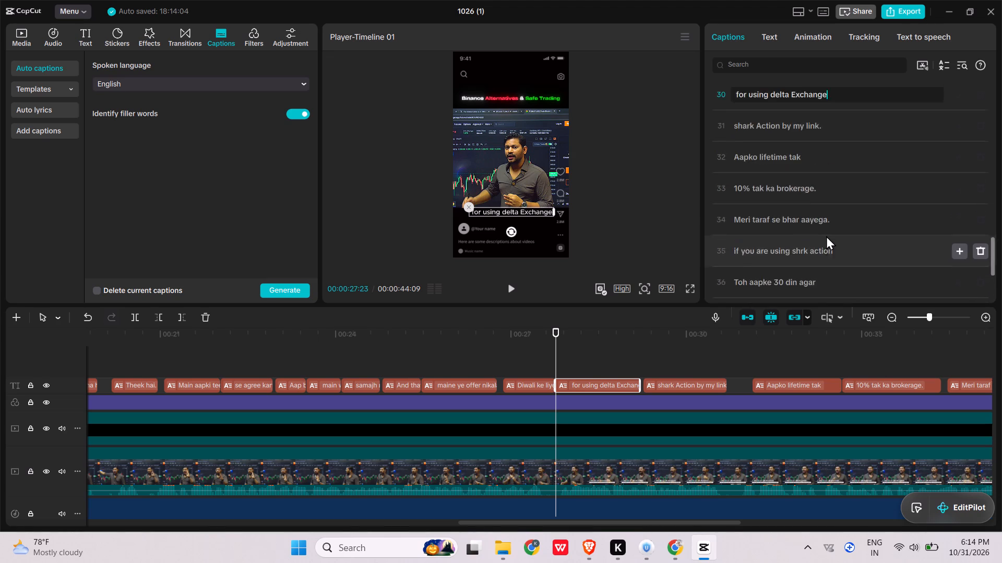
scroll(826, 236, up, 3)
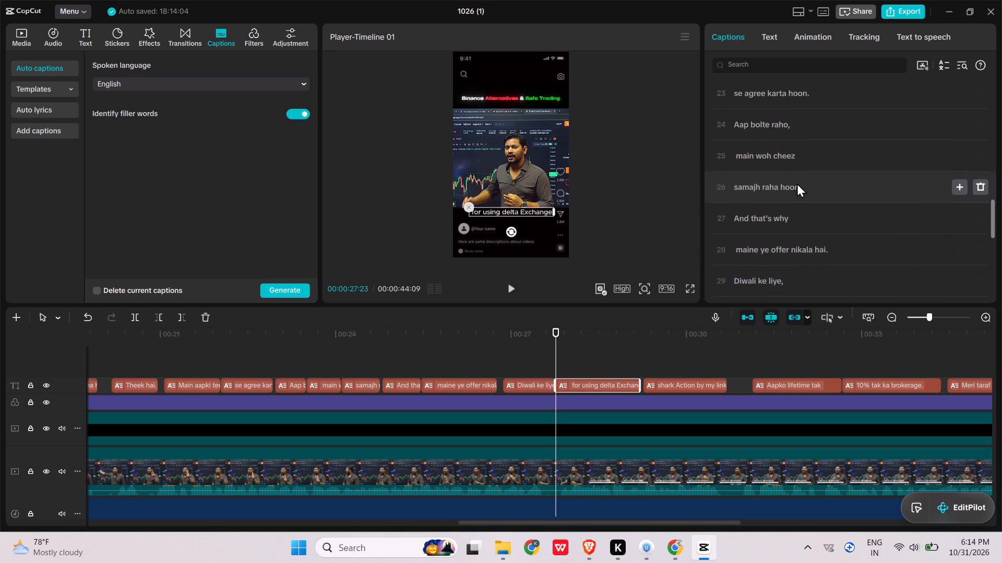
scroll(797, 183, up, 4)
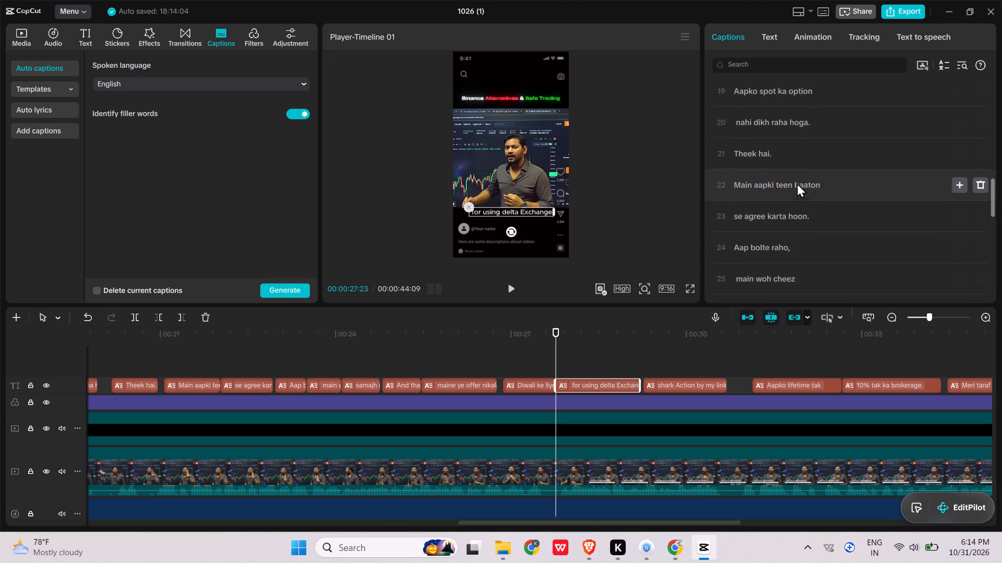
scroll(797, 183, up, 1)
Play and replay the speech from "for using delta Exchange" into "shark Action by my link." to check the wording.
click(335, 345)
key(space)
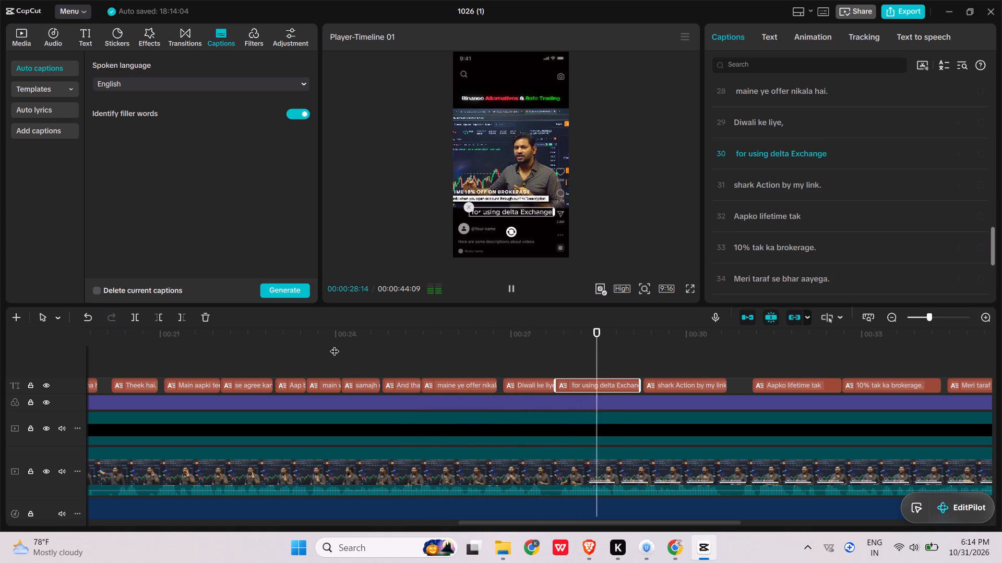
key(space)
key(space)
key(space)
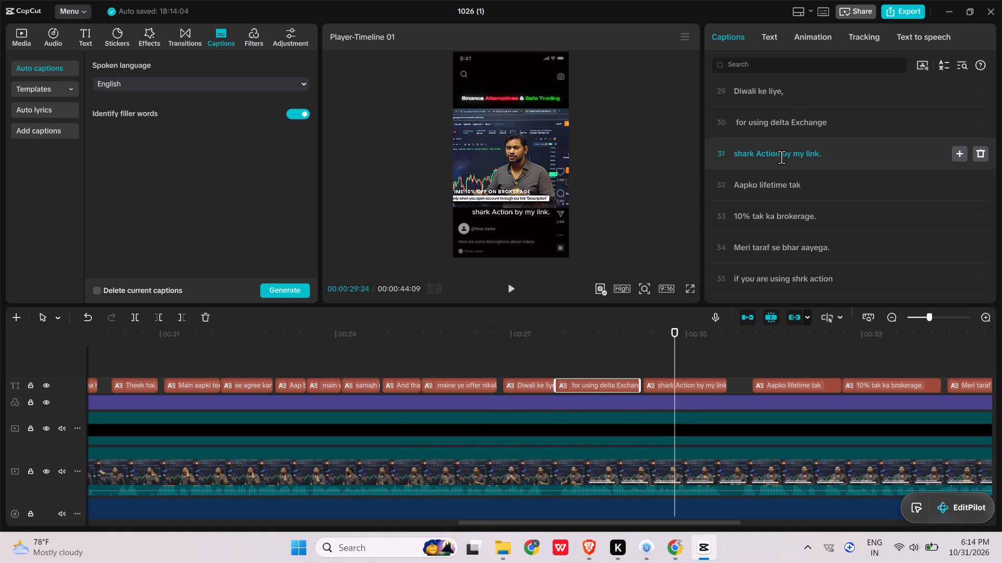
key(space)
key(space)
click(578, 337)
key(space)
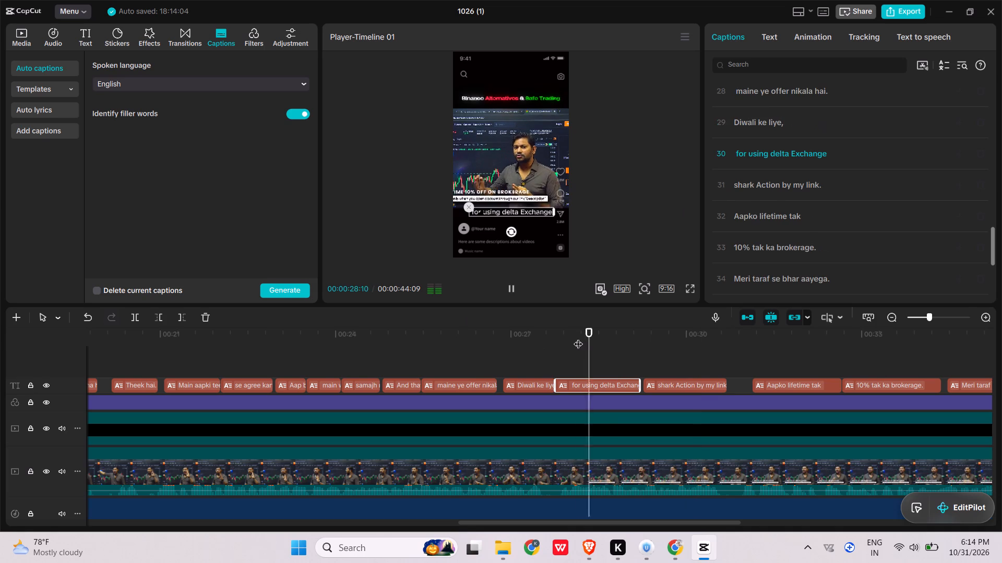
key(space)
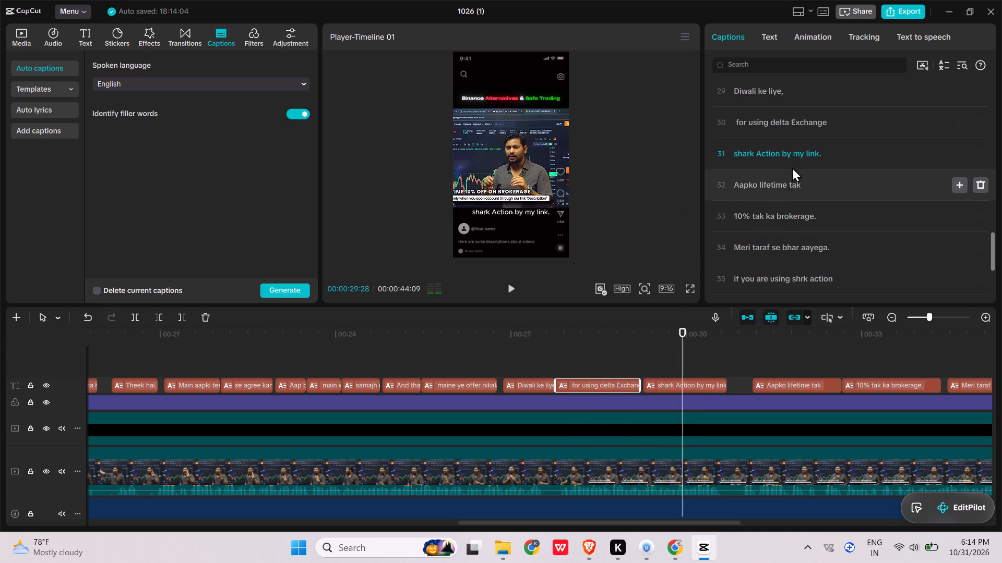
Replace "Action" with the copied "Exchange" so the caption reads "shark Exchange by my link.".
drag(781, 153, 757, 157)
key(BackSpace)
key(ctrl+v)
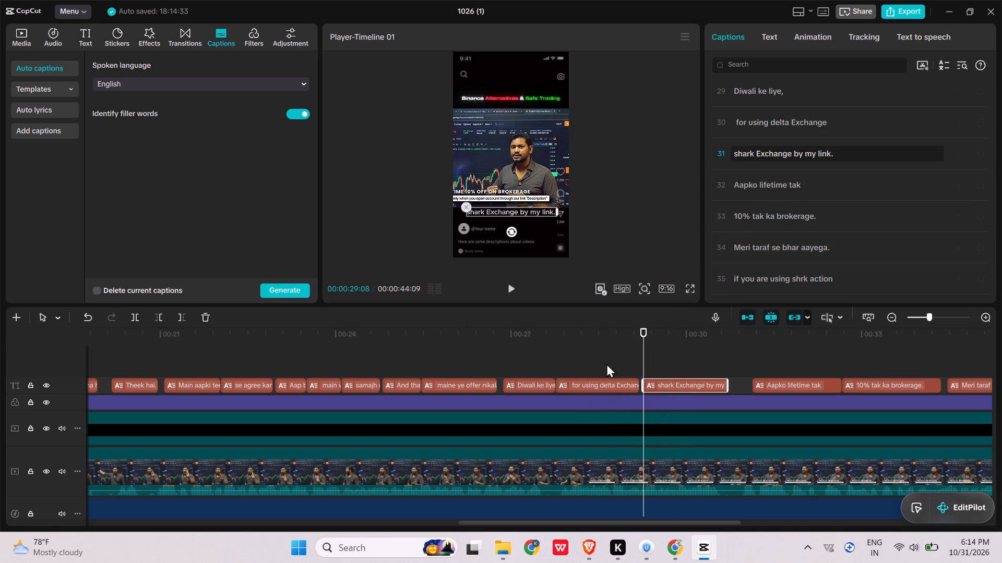
key(space)
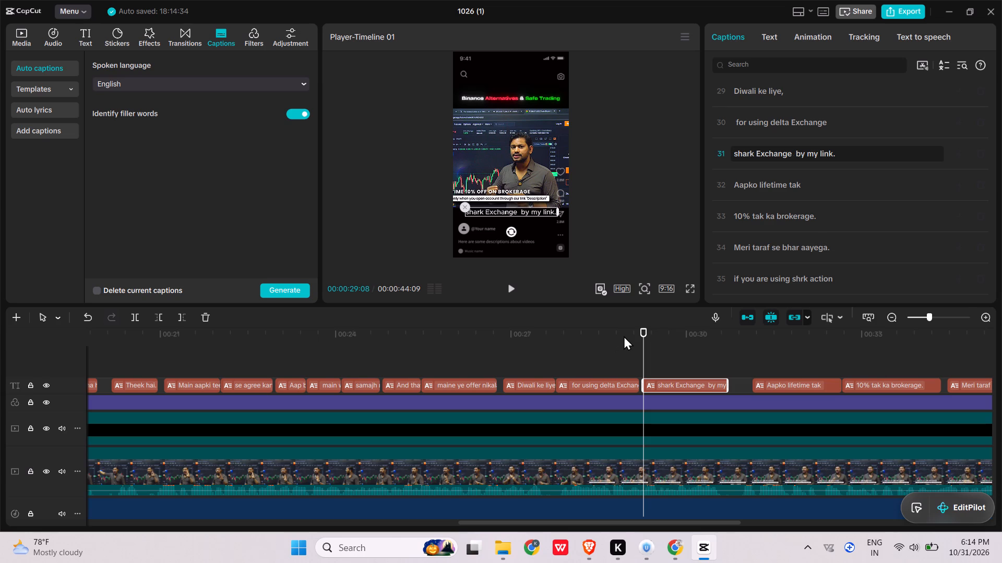
key(BackSpace)
Play from the "shark Exchange by my link." caption to "Toh aapke 30 din agar" to check the captions against the speech.
click(628, 339)
key(space)
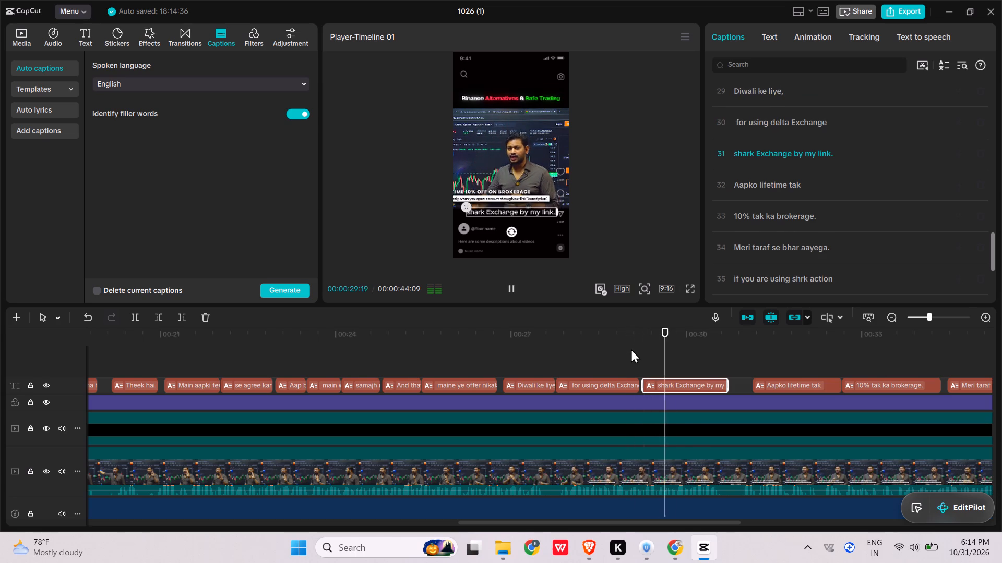
ctrl+scroll(722, 395, down, 4)
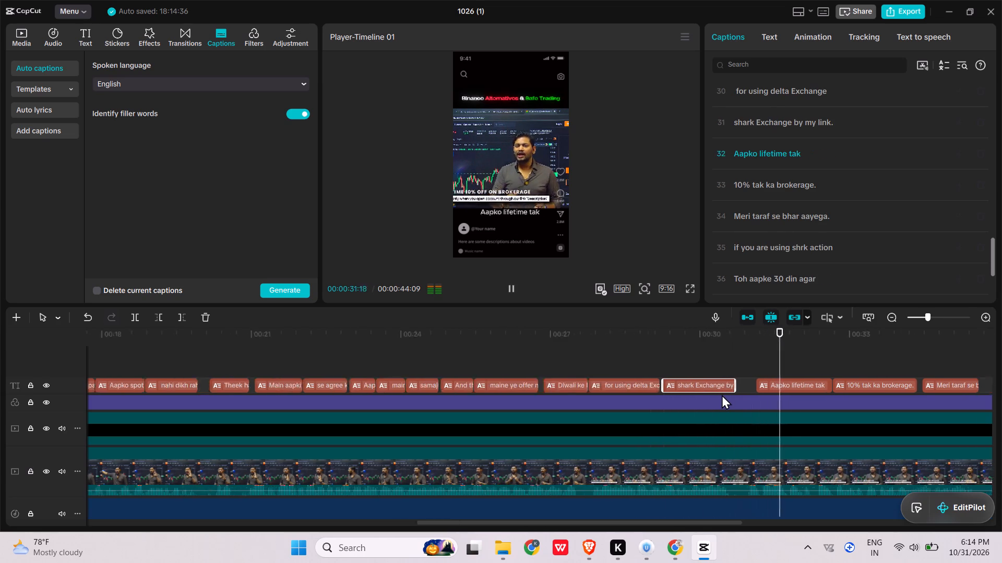
ctrl+scroll(722, 395, down, 9)
scroll(844, 403, left, 3)
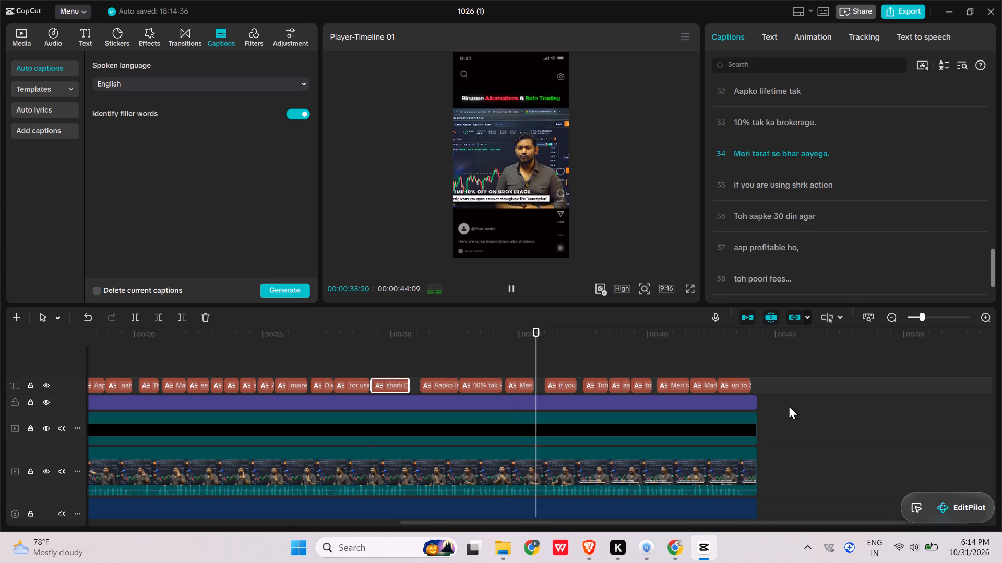
key(space)
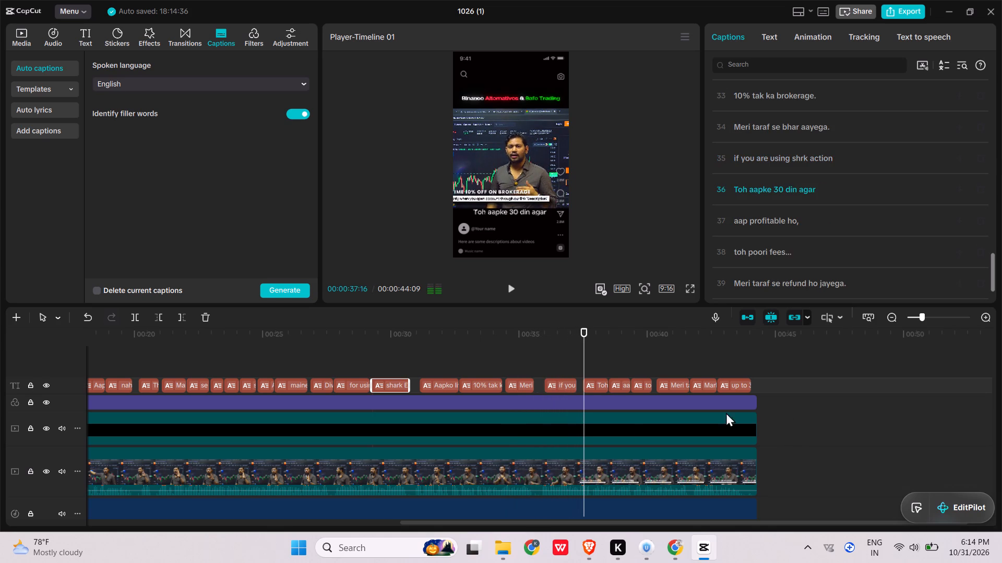
Replace "action" with the copied "Exchange" so the caption reads "if you are using shrk Exchange", and play it back.
click(531, 335)
key(space)
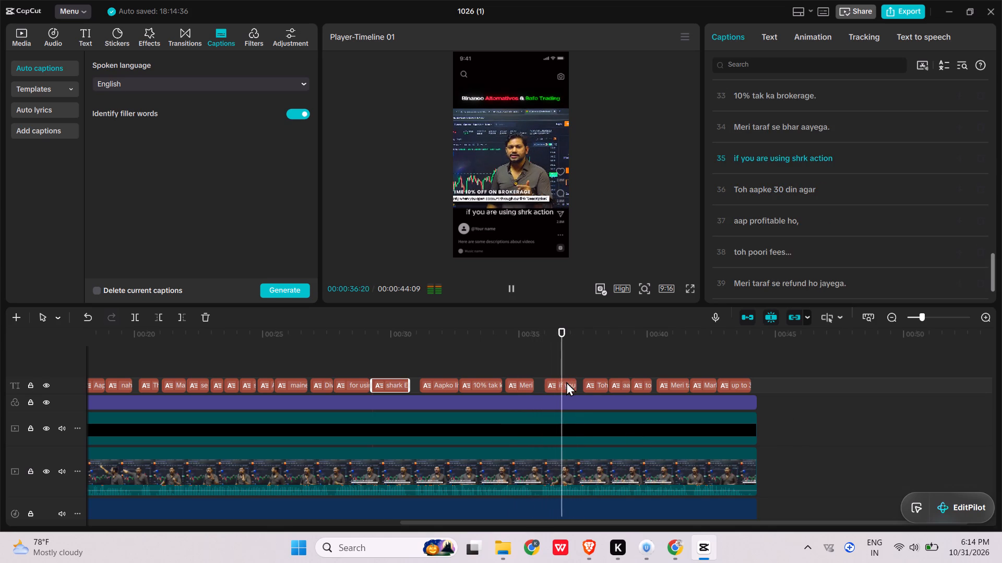
key(space)
click(566, 382)
drag(849, 163, 848, 163)
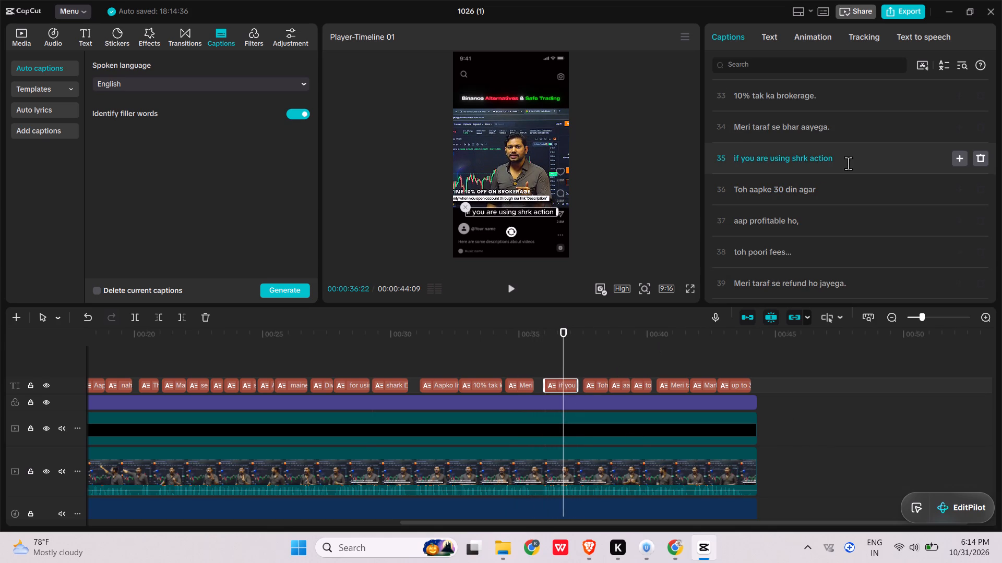
drag(848, 163, 810, 159)
key(BackSpace)
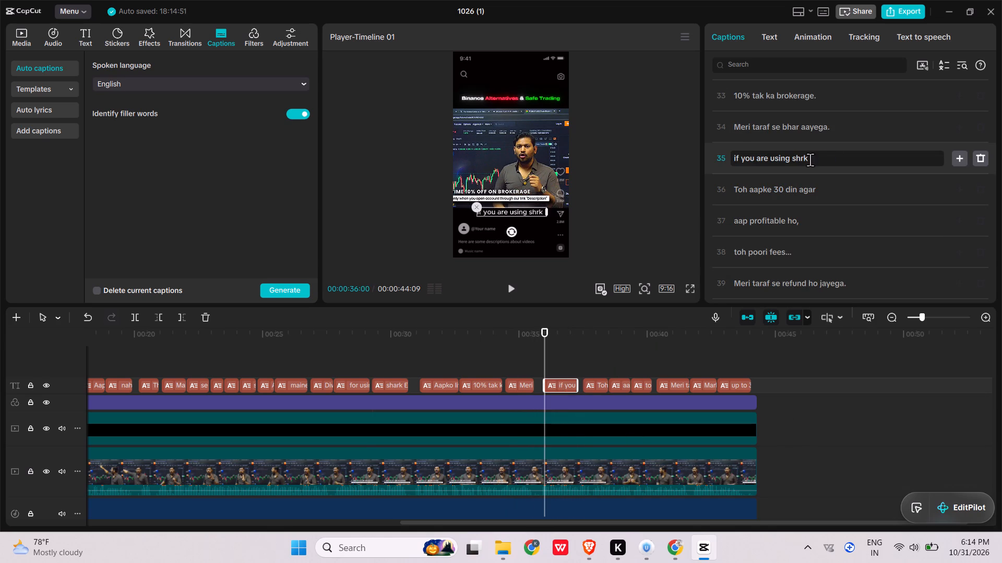
key(ctrl+v)
key(space)
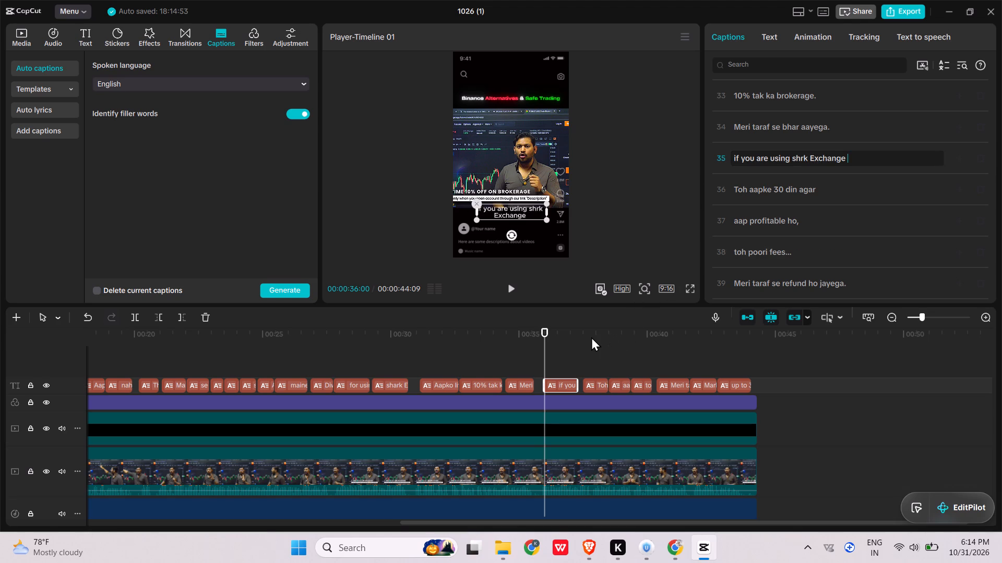
key(BackSpace)
click(524, 348)
key(space)
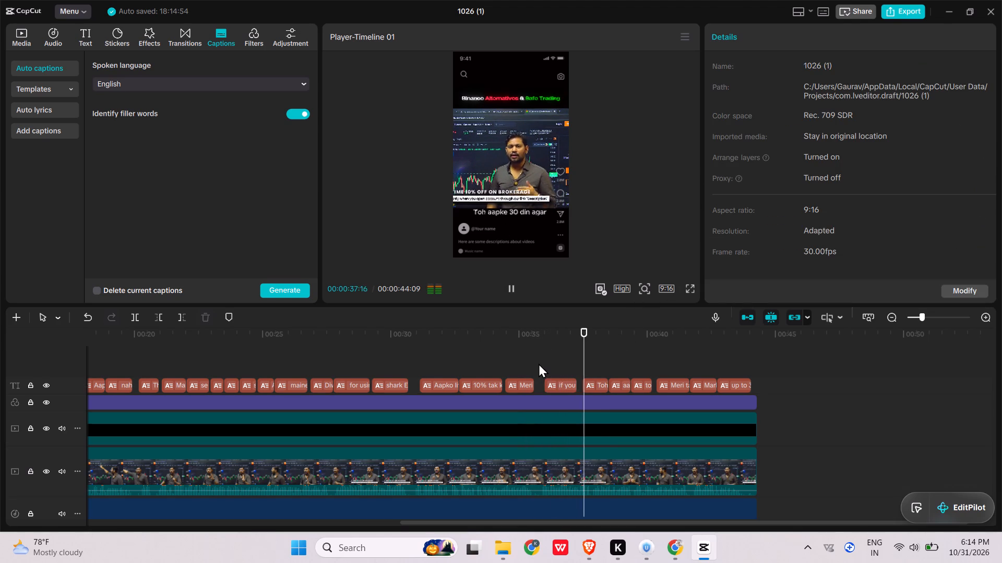
Select all captions on the timeline, search the In animations for "type" and apply Type 2.
ctrl+scroll(742, 384, down, 14)
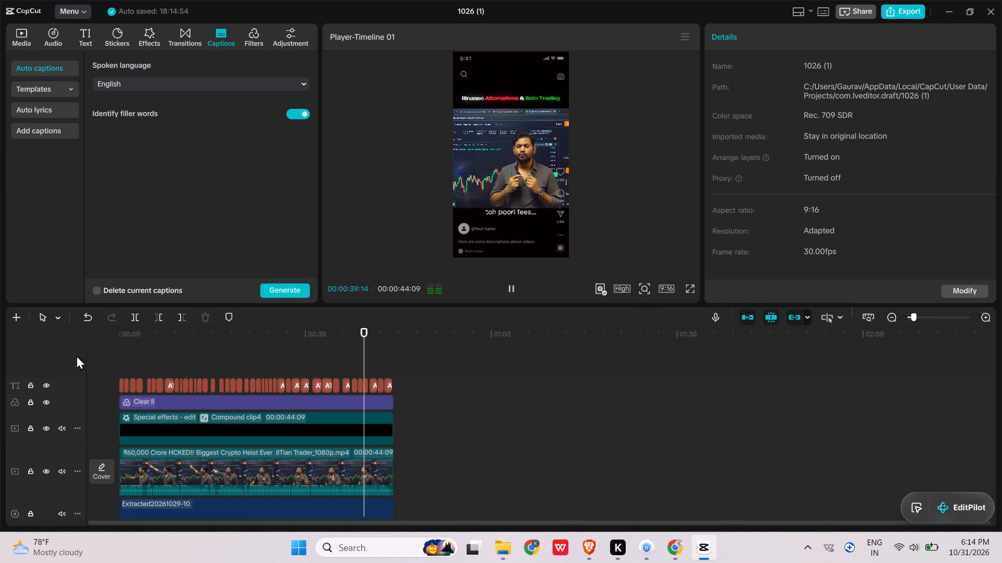
drag(117, 362, 424, 387)
drag(412, 365, 105, 377)
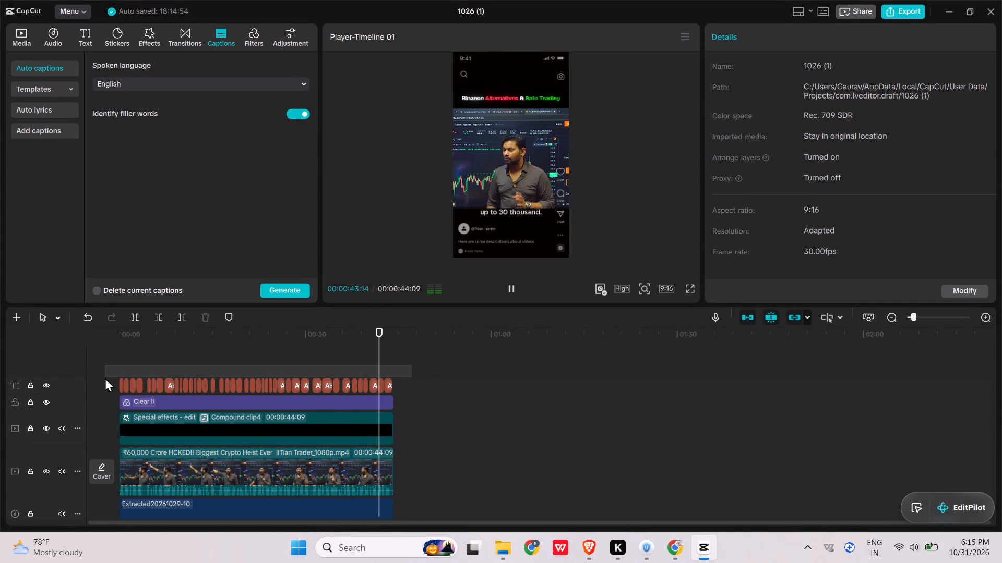
drag(105, 377, 105, 381)
drag(775, 31, 773, 35)
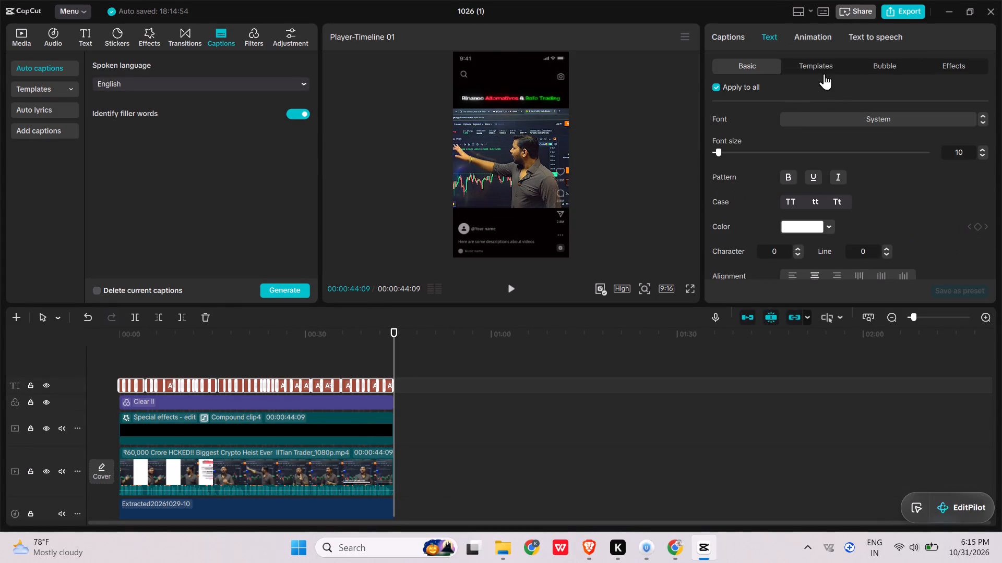
click(821, 70)
click(817, 40)
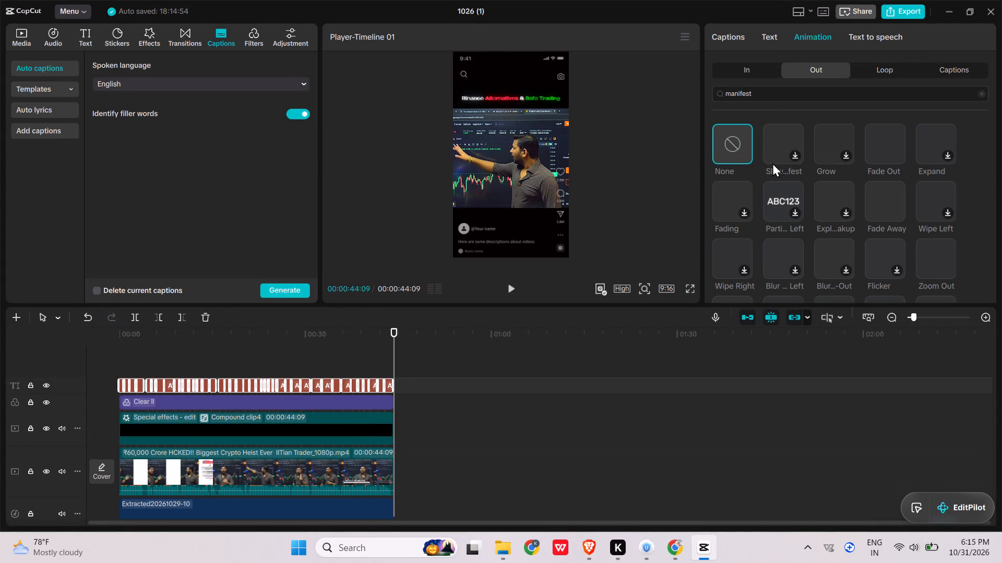
click(770, 92)
click(752, 71)
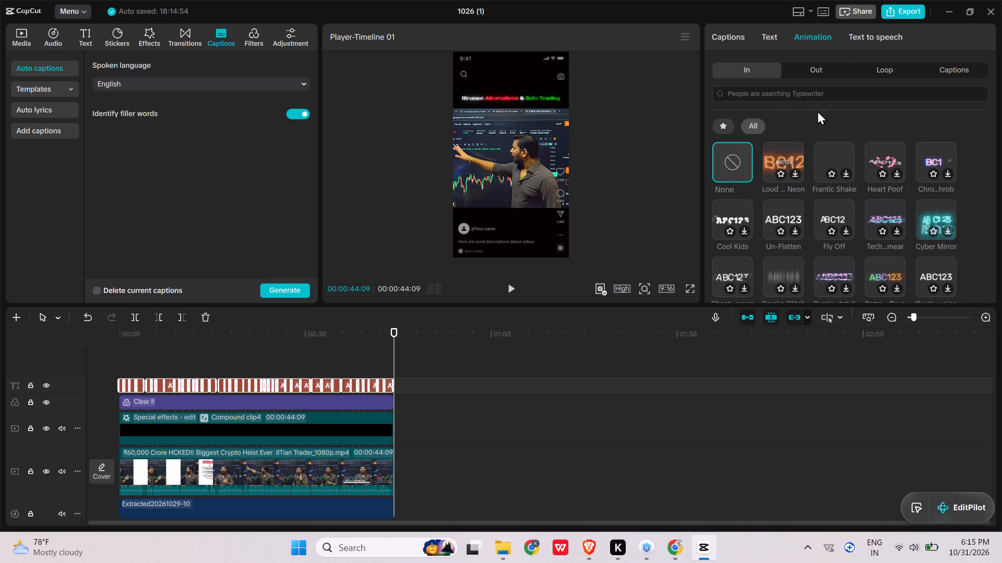
click(807, 92)
click(797, 125)
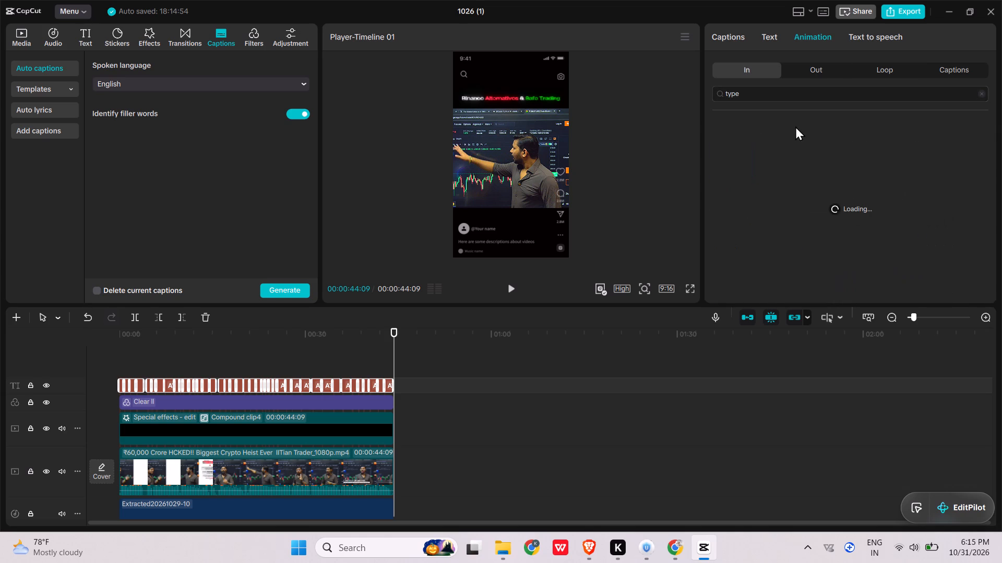
click(784, 148)
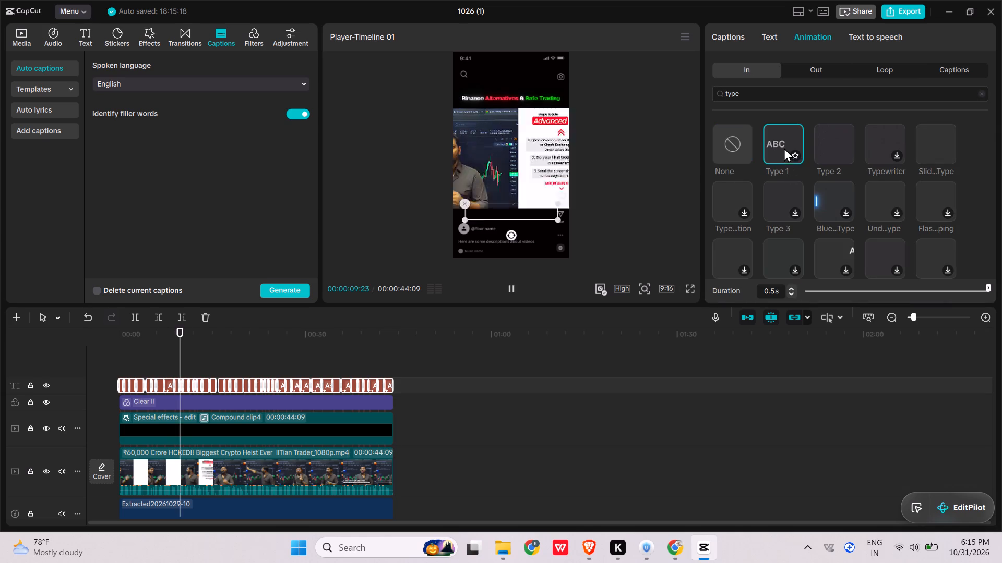
click(836, 145)
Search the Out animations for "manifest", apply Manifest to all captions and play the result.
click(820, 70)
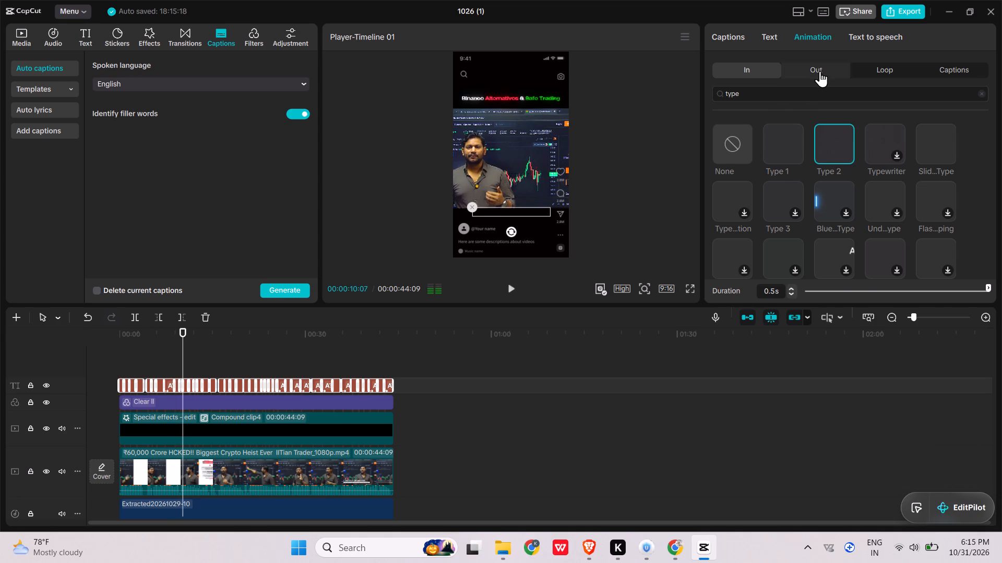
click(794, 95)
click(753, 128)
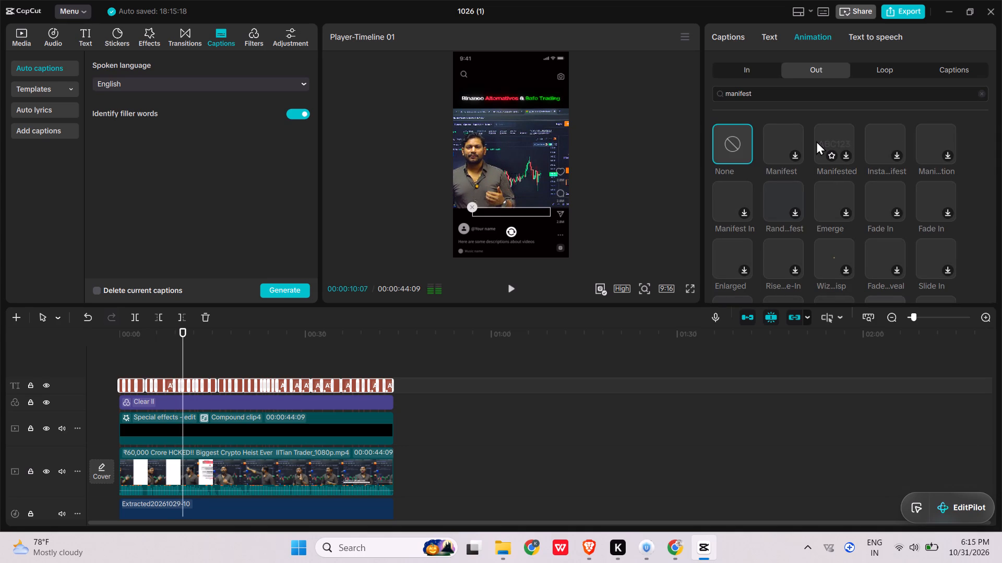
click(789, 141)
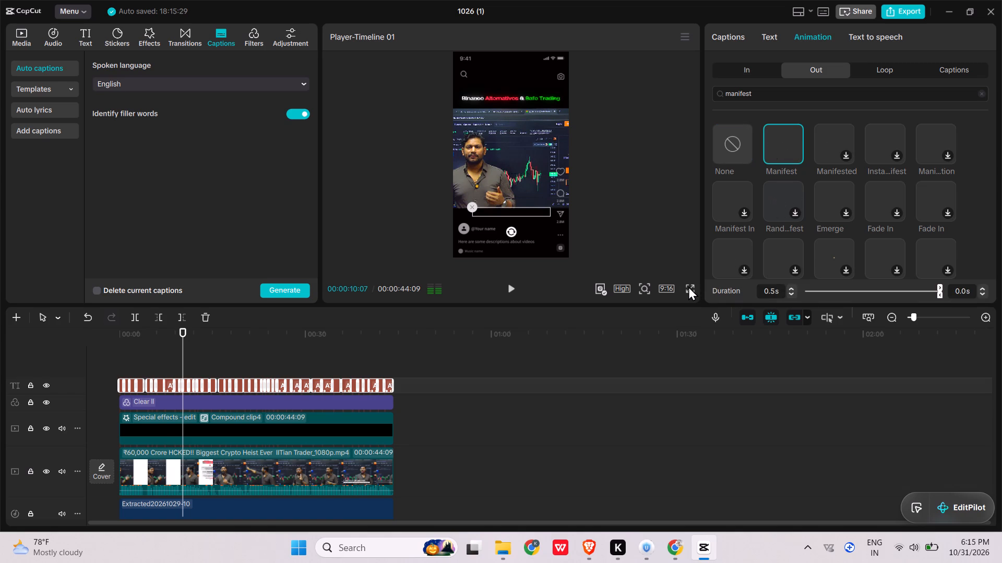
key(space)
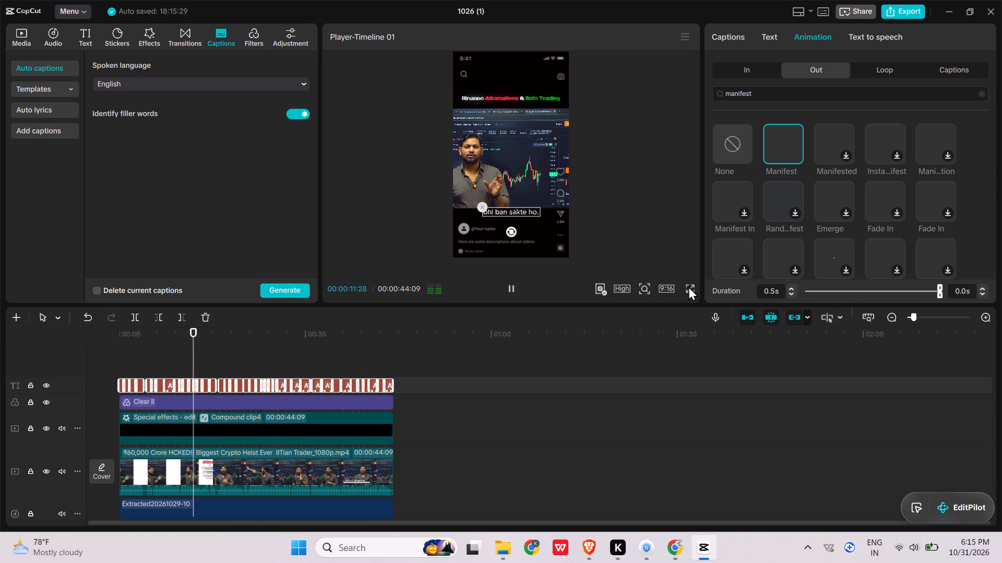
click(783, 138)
Apply the Fade Out exit animation to all captions, checking it in playback.
click(748, 66)
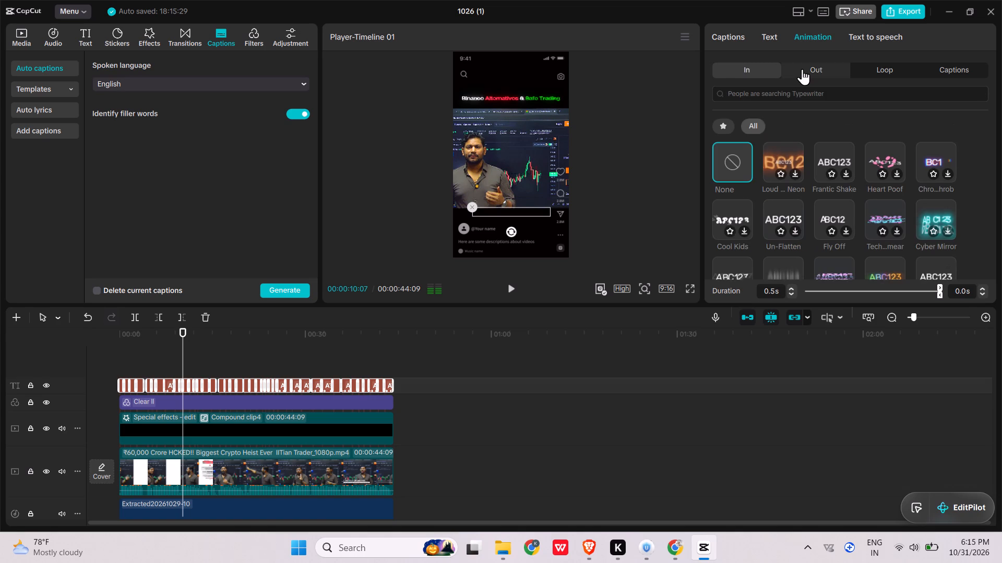
click(809, 65)
key(space)
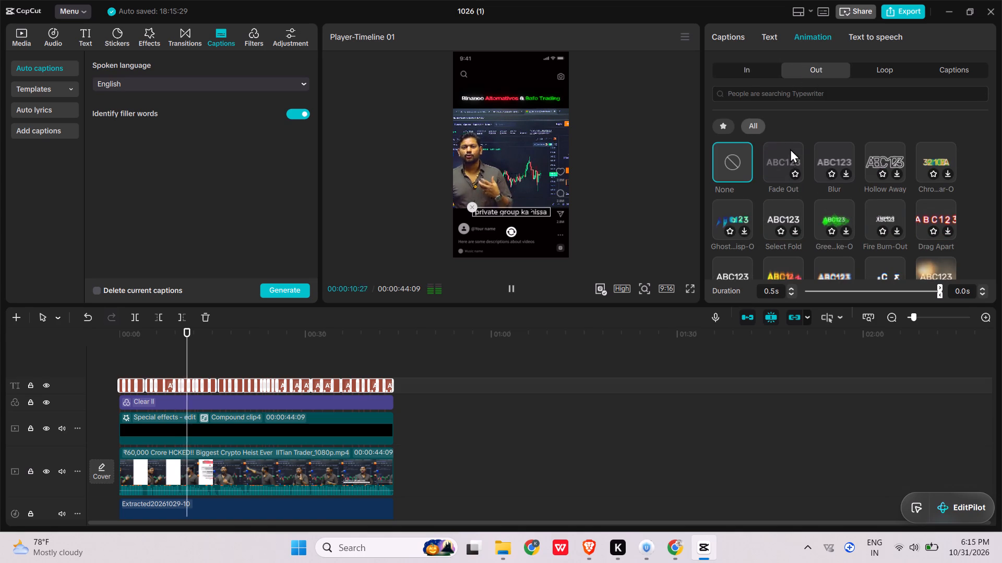
click(789, 158)
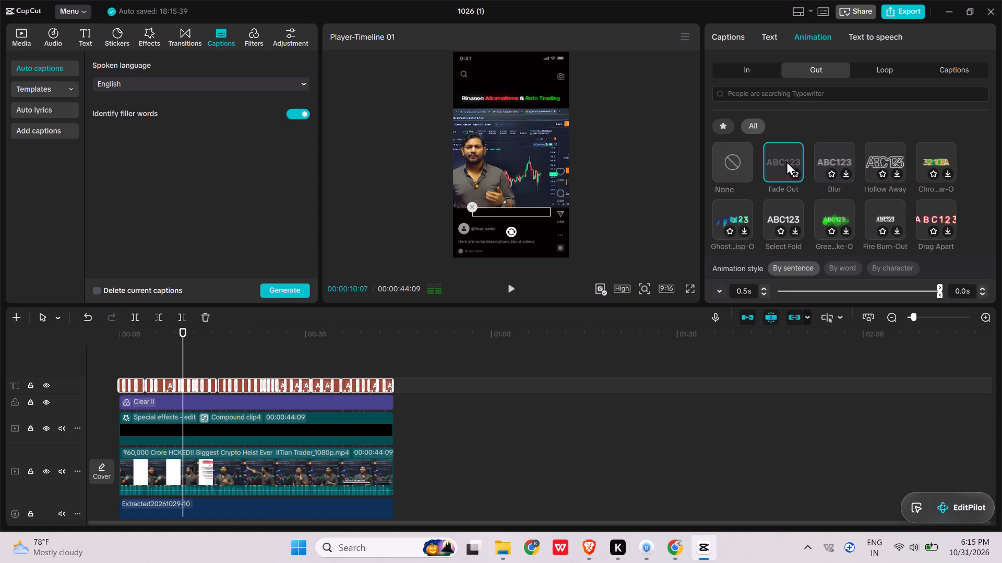
key(space)
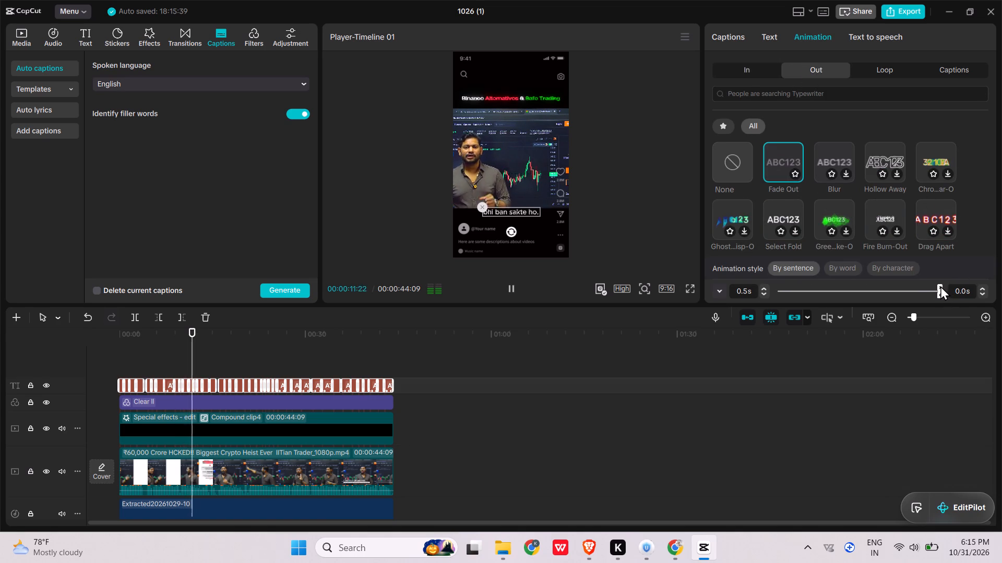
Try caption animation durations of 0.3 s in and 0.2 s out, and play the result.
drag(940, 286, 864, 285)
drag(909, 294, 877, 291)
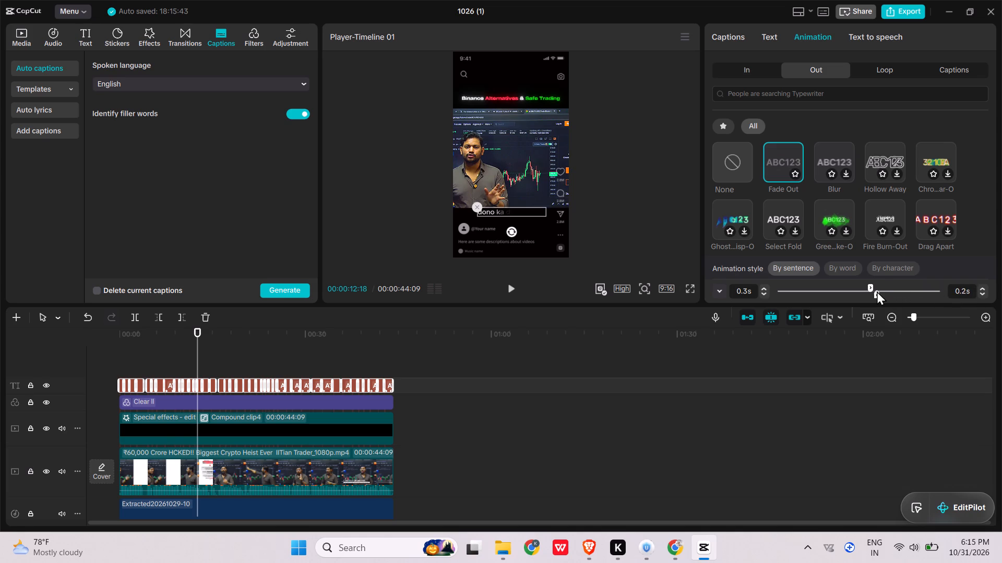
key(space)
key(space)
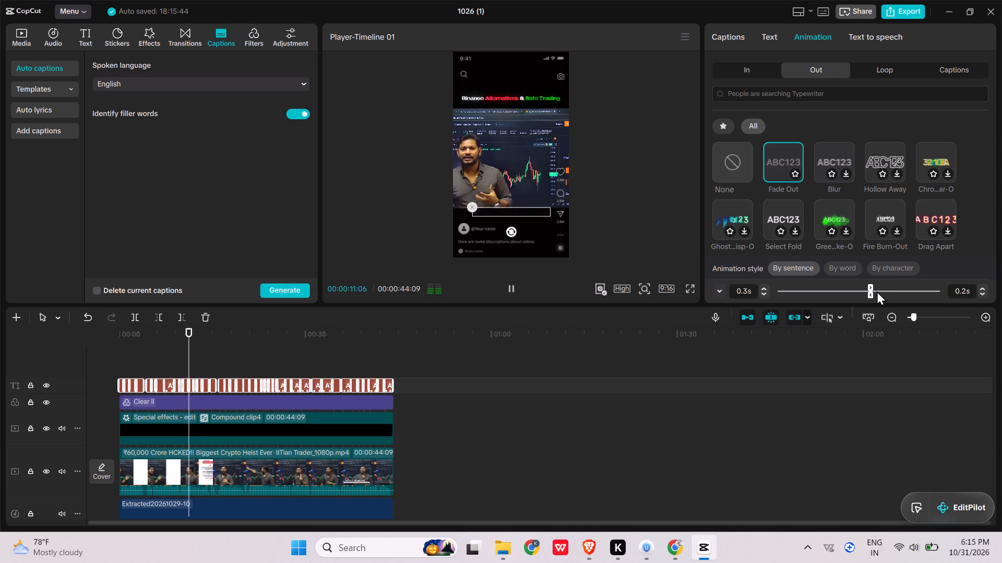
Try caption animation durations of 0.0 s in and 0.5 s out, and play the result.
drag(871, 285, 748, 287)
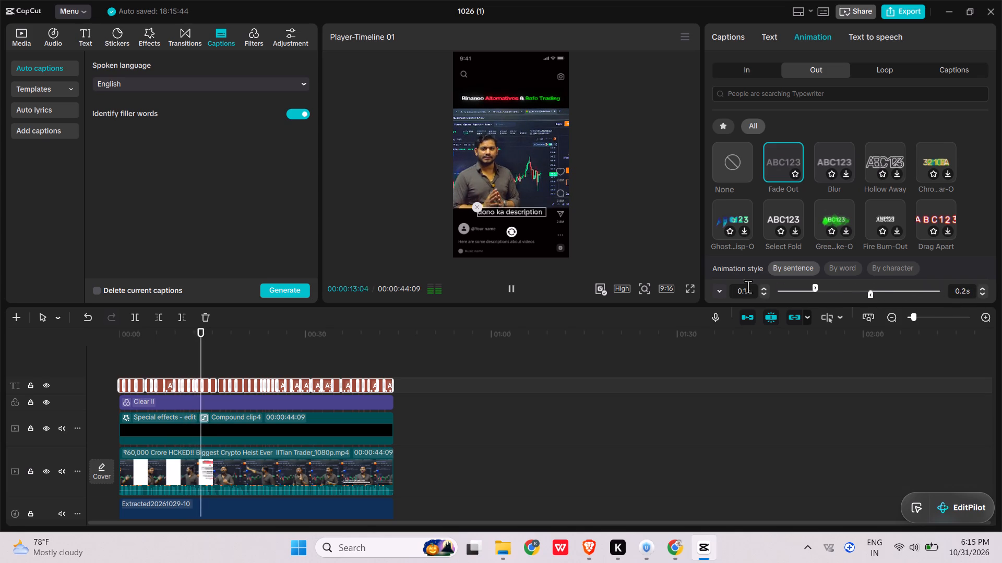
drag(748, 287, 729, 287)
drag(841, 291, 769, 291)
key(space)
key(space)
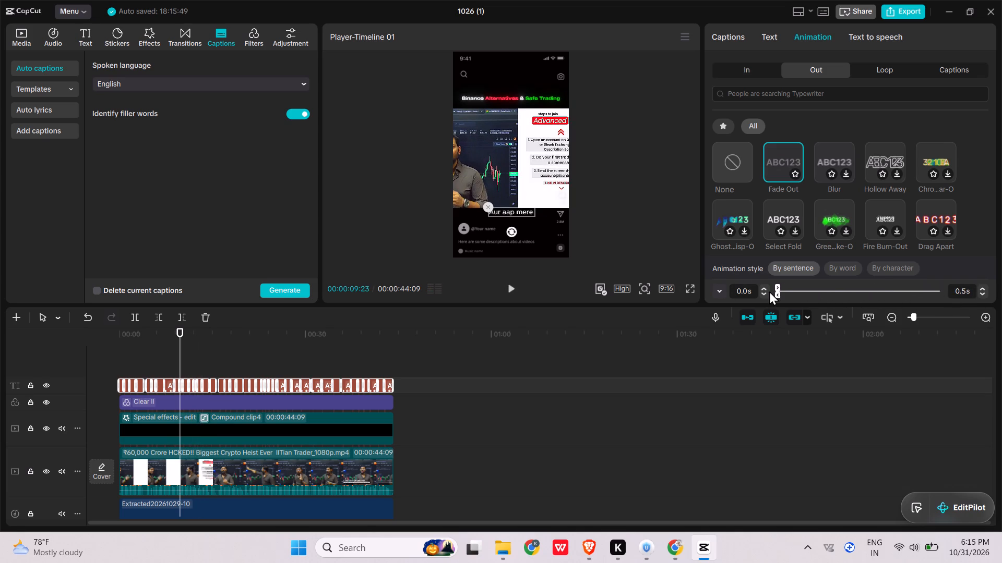
Set both the In and Out animation durations of the captions to 0.2 s and play them back.
click(861, 293)
click(821, 293)
drag(849, 290, 869, 290)
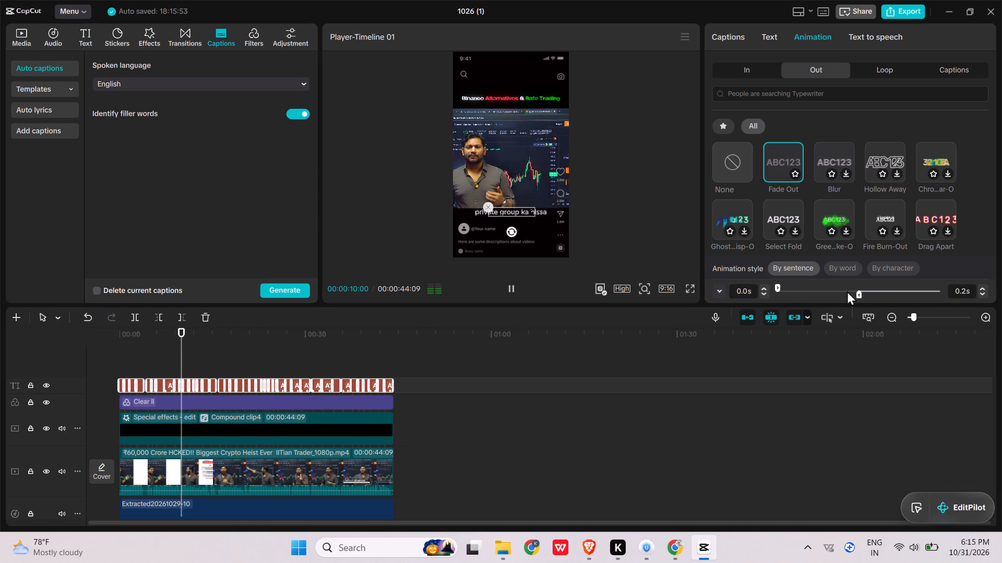
click(836, 290)
drag(836, 290, 898, 292)
click(807, 290)
drag(830, 290, 854, 291)
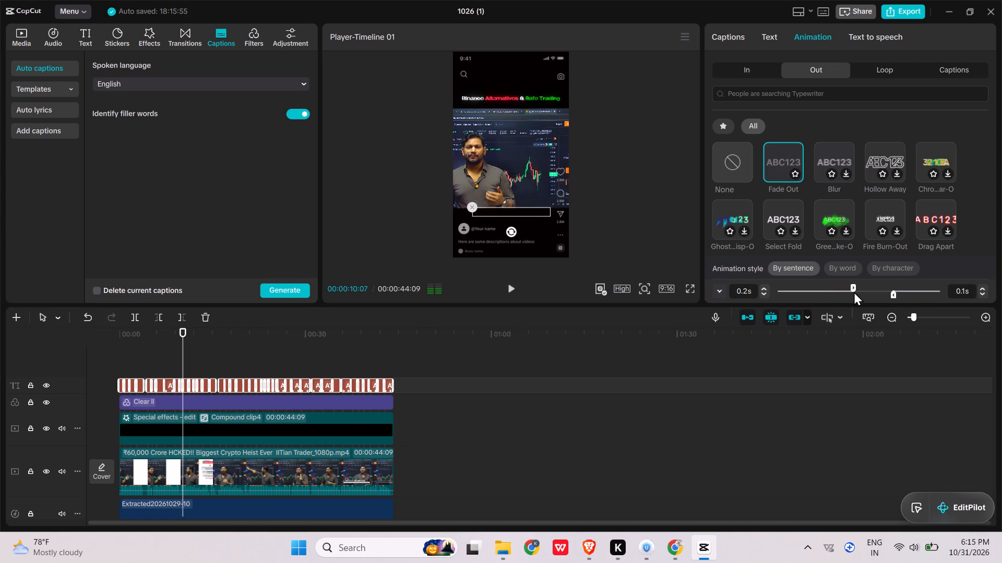
drag(854, 291, 852, 291)
key(space)
drag(899, 291, 862, 291)
key(space)
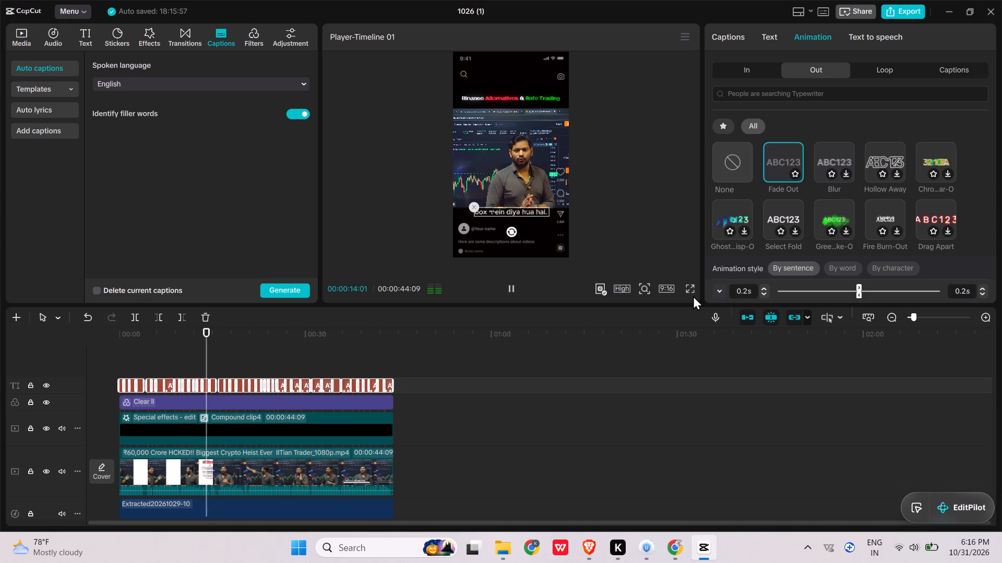
Style all captions with title case (Tt) and the ComicSans font.
click(730, 32)
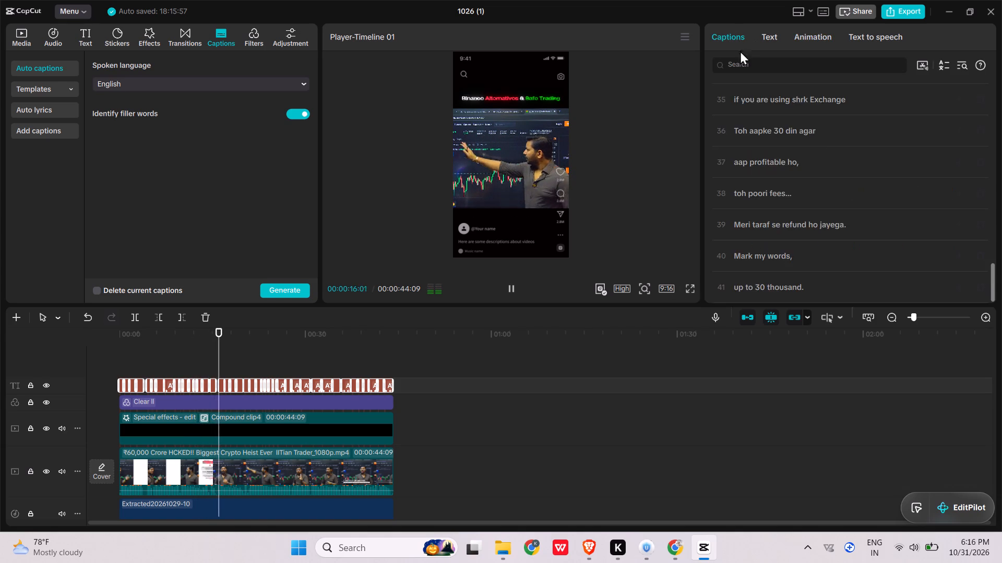
click(772, 36)
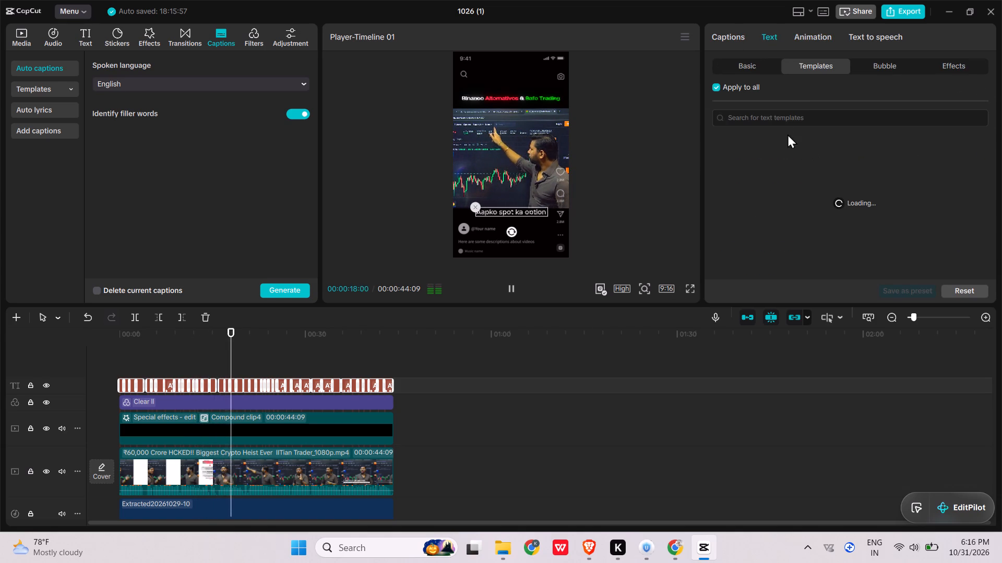
click(757, 63)
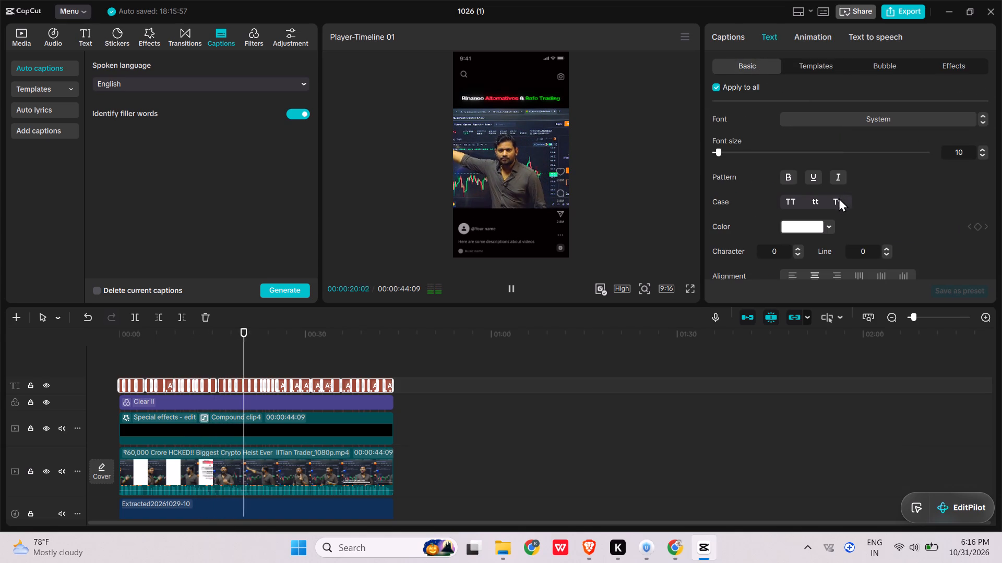
click(839, 198)
click(869, 120)
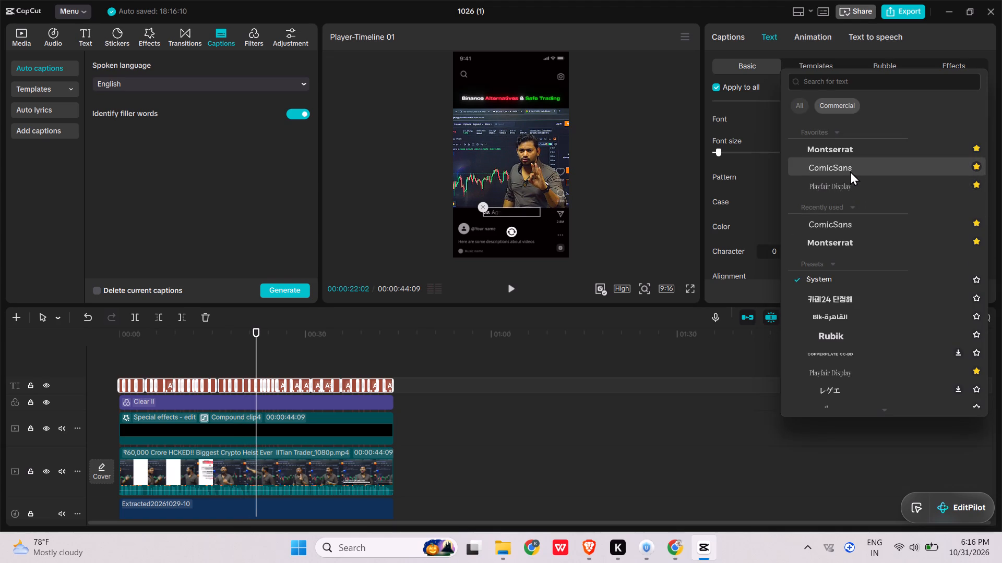
click(850, 170)
Preview the restyled captions full screen with a short playback, and return to the editor.
click(677, 289)
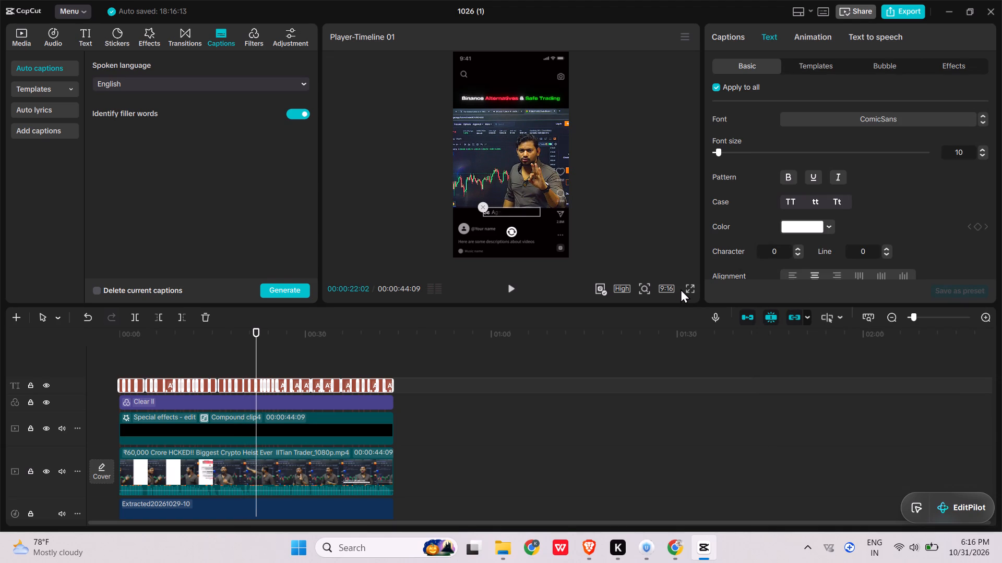
click(686, 289)
key(space)
key(space)
click(667, 506)
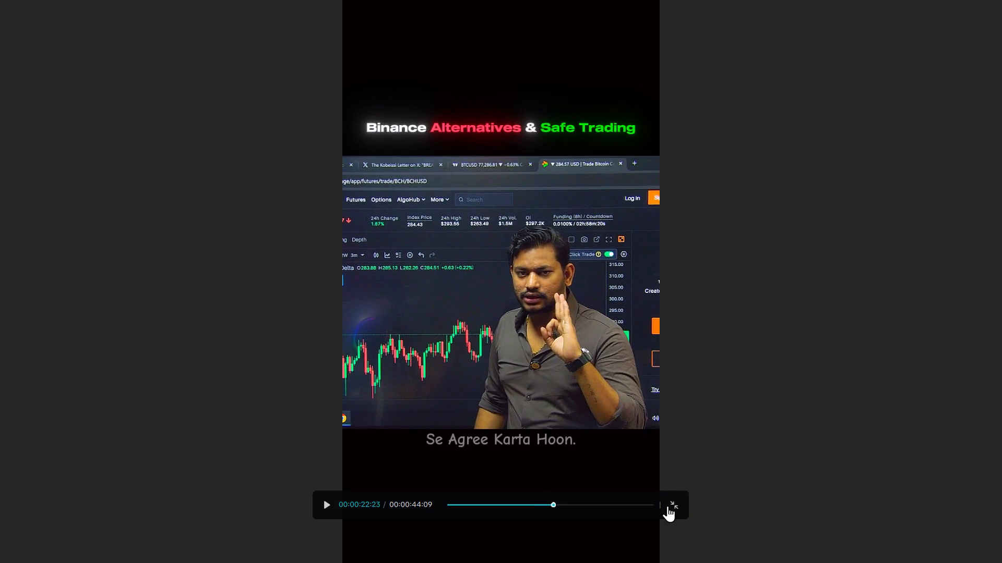
Move the captions up so they sit over the lower part of the video picture.
drag(526, 212, 539, 207)
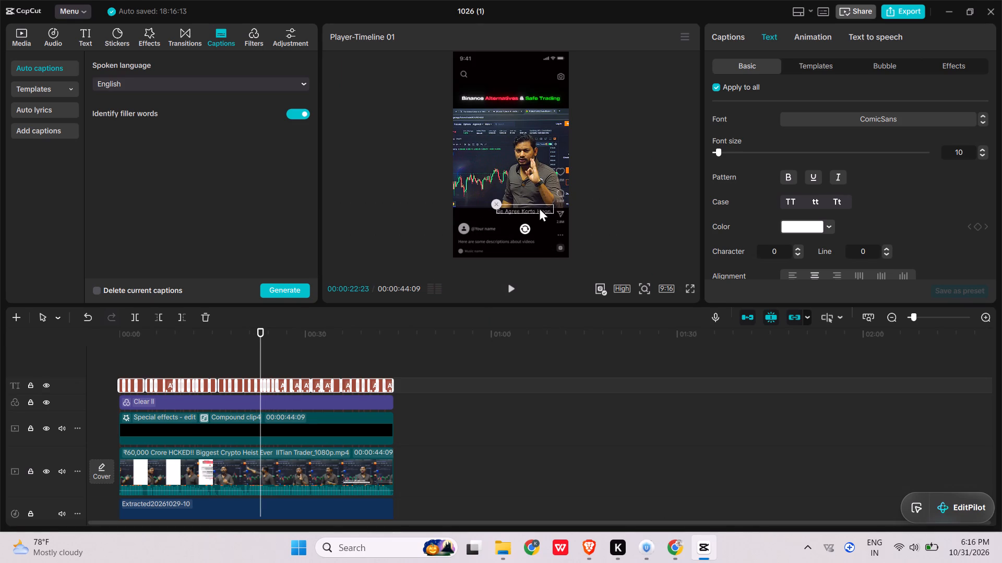
drag(539, 207, 528, 193)
Apply the fourth preset style of the first row, a white "Aa", to all captions and expand the preset list.
scroll(826, 224, down, 2)
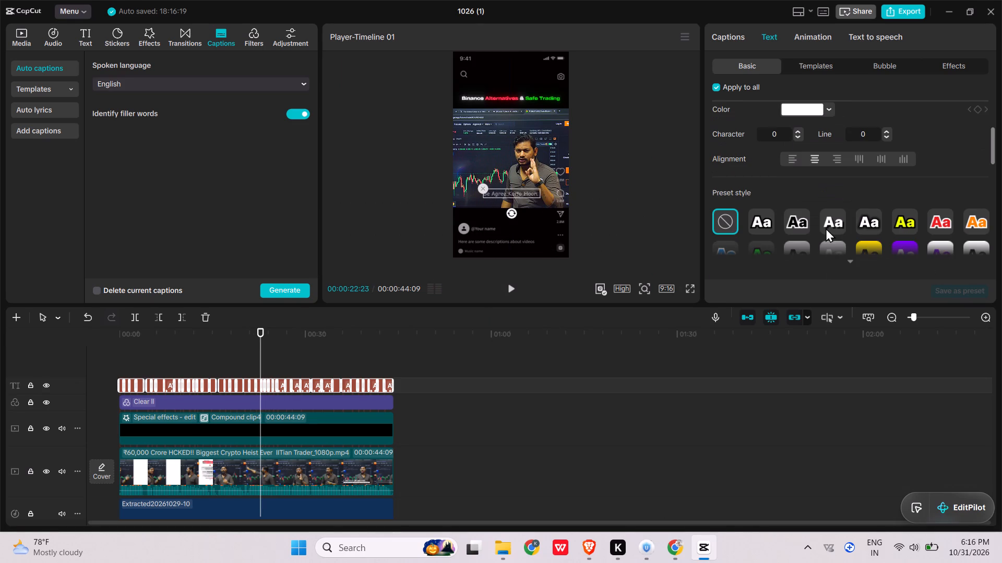
click(829, 221)
scroll(842, 231, down, 1)
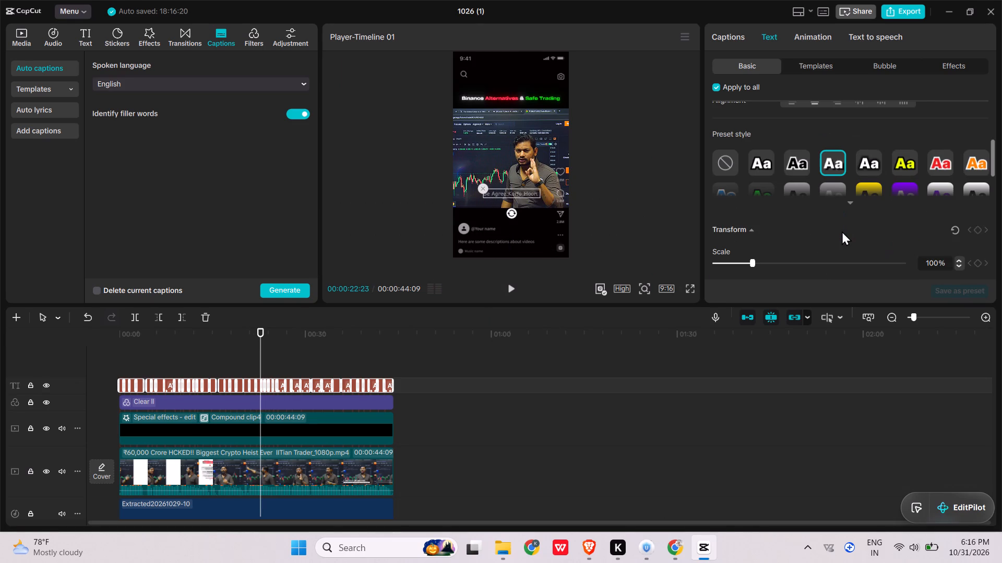
click(854, 208)
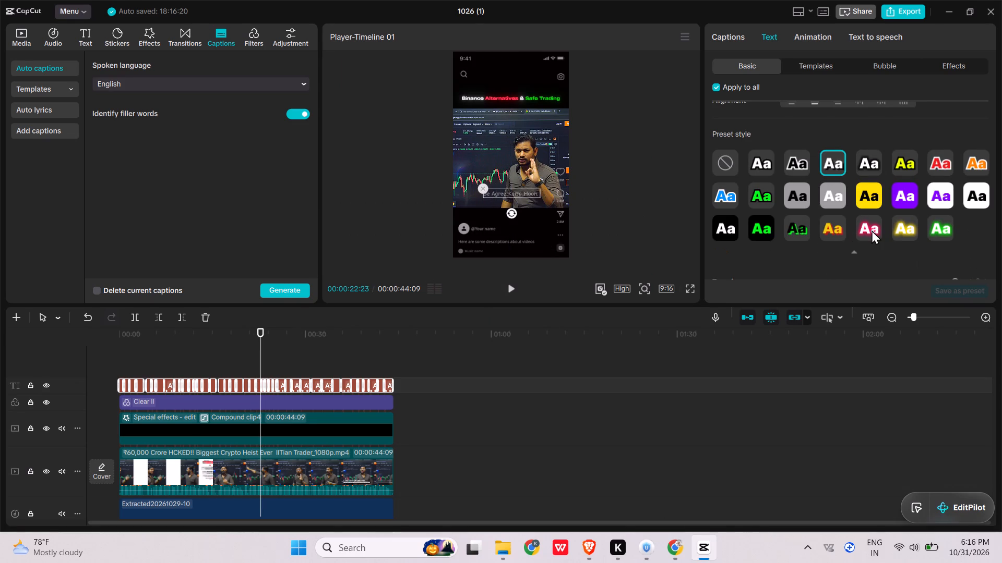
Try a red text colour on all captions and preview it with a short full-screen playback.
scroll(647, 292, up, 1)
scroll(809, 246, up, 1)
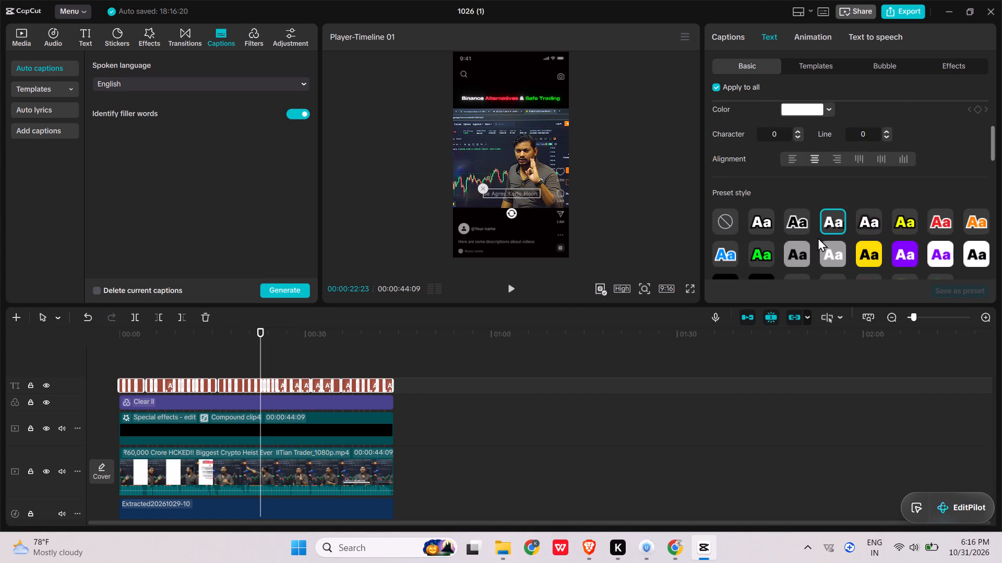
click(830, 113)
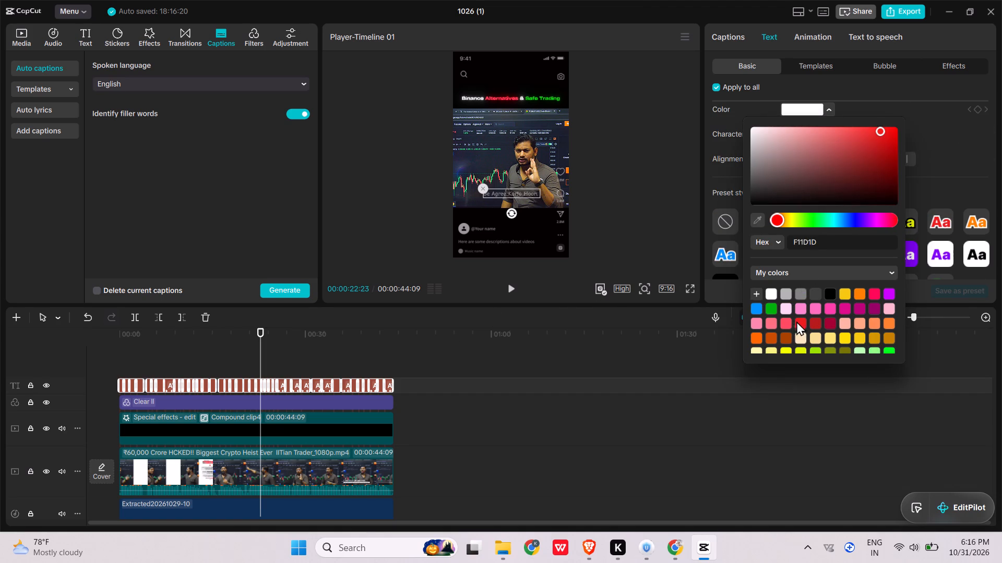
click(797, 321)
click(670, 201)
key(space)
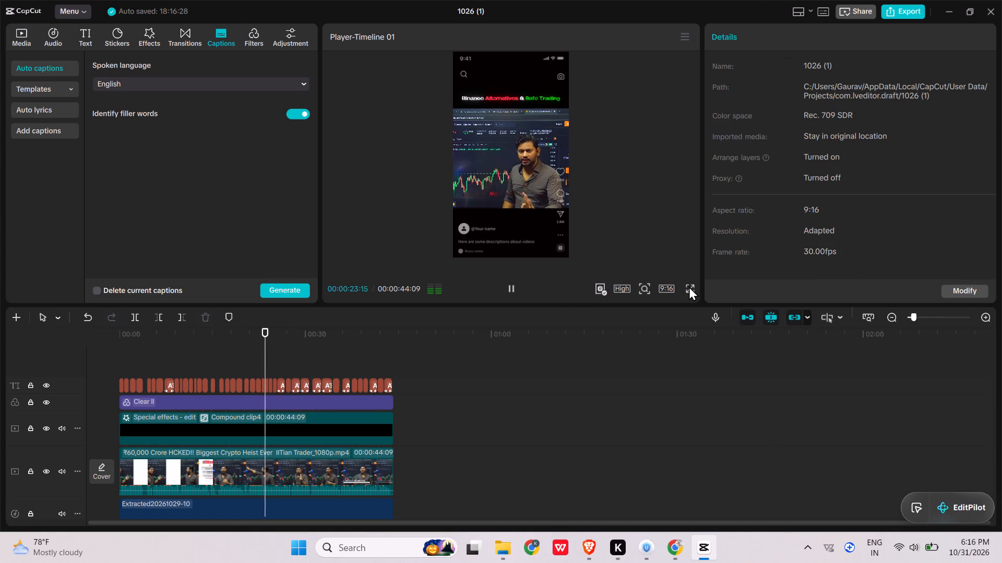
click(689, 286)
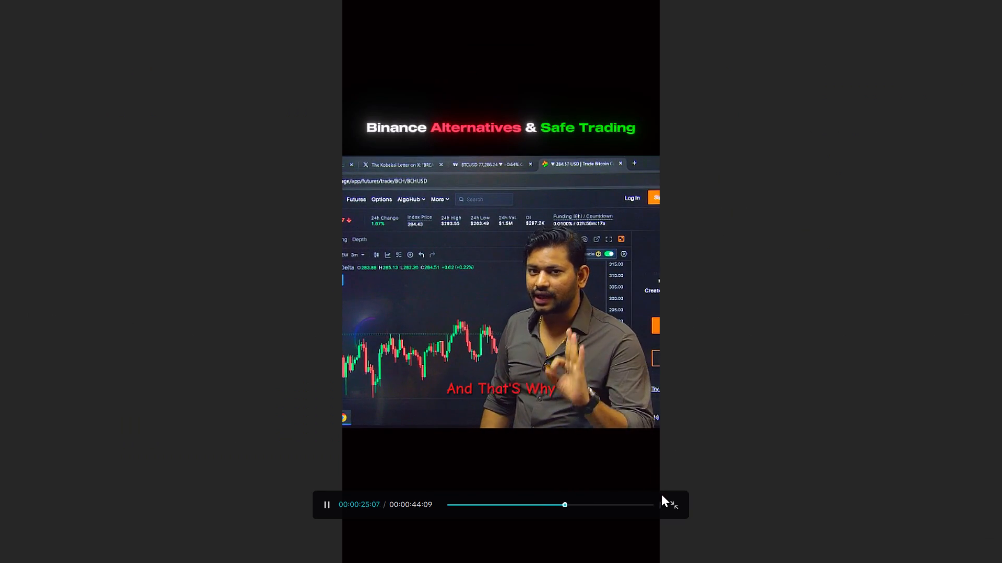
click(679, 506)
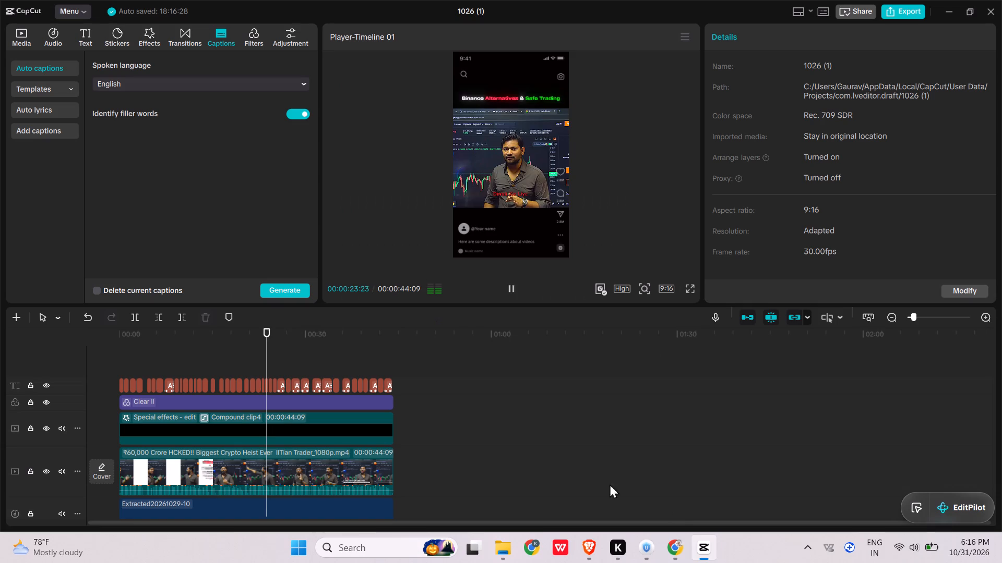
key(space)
Select all captions on the timeline and combine them into one compound clip.
drag(420, 374, 122, 378)
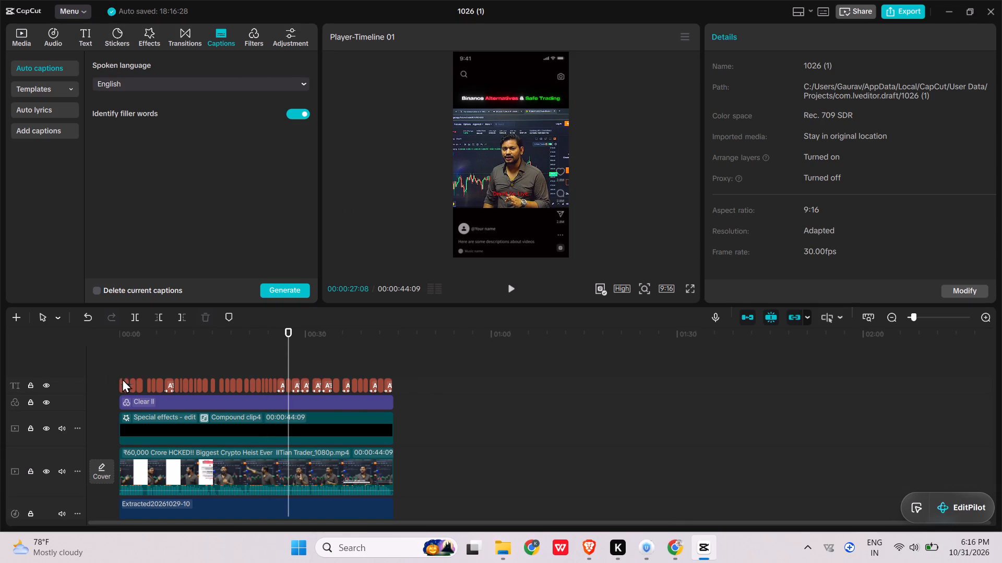
drag(122, 378, 122, 383)
right_click(148, 395)
right_click(163, 383)
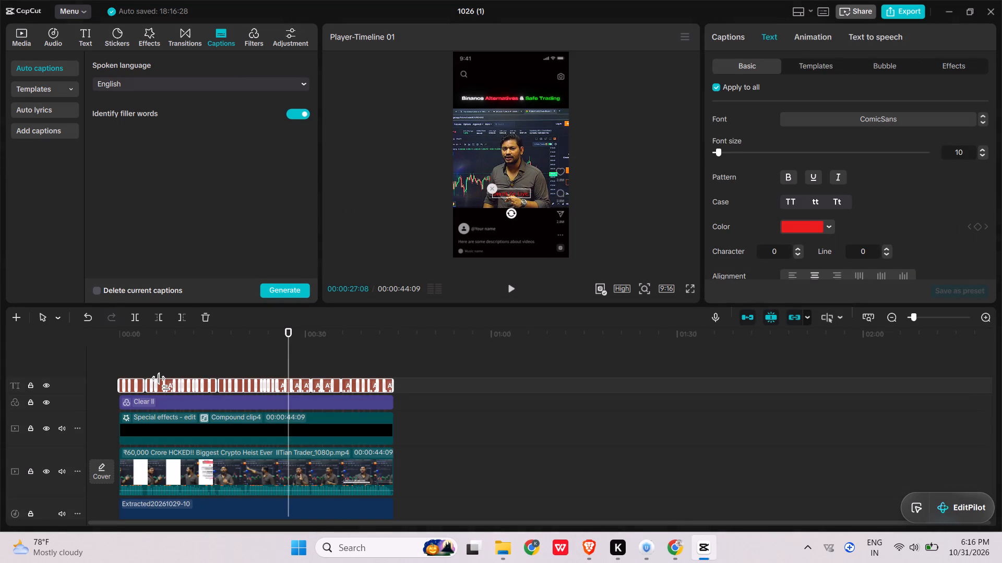
right_click(170, 385)
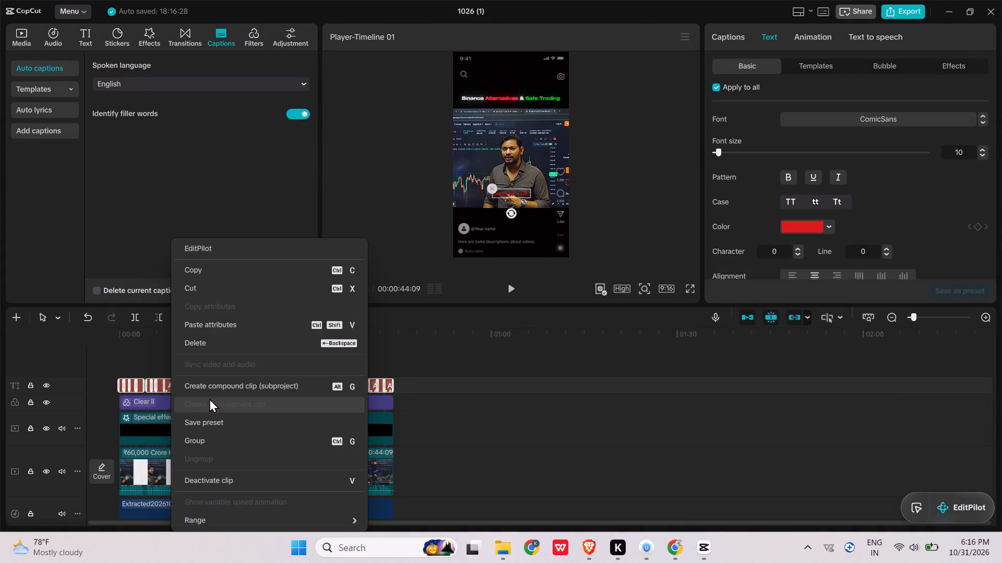
click(216, 385)
Add the Glow 2 effect to the captions compound clip with Glow 31 and Size 29, and preview it full screen.
click(145, 36)
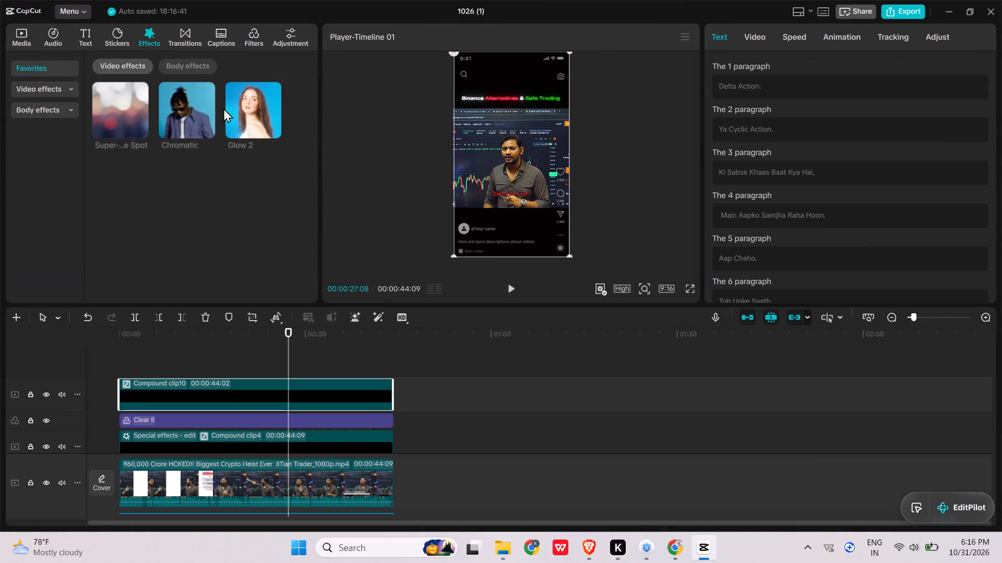
drag(233, 107, 263, 383)
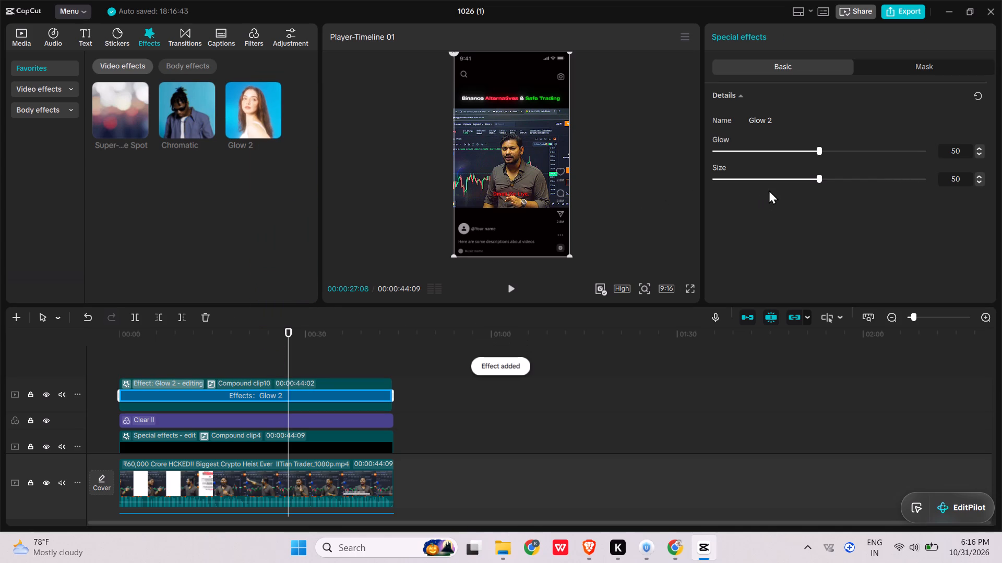
click(775, 179)
click(781, 152)
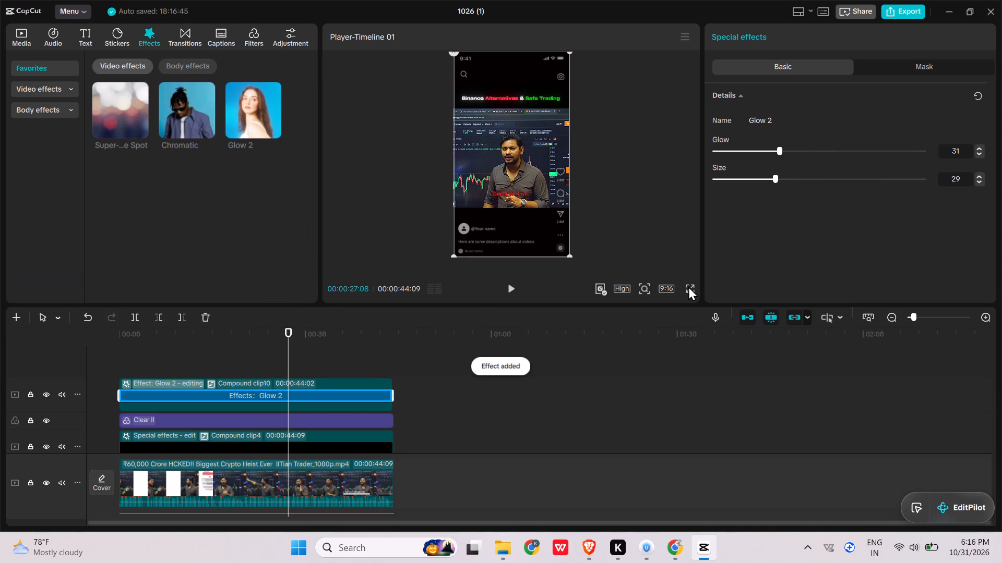
click(688, 286)
key(space)
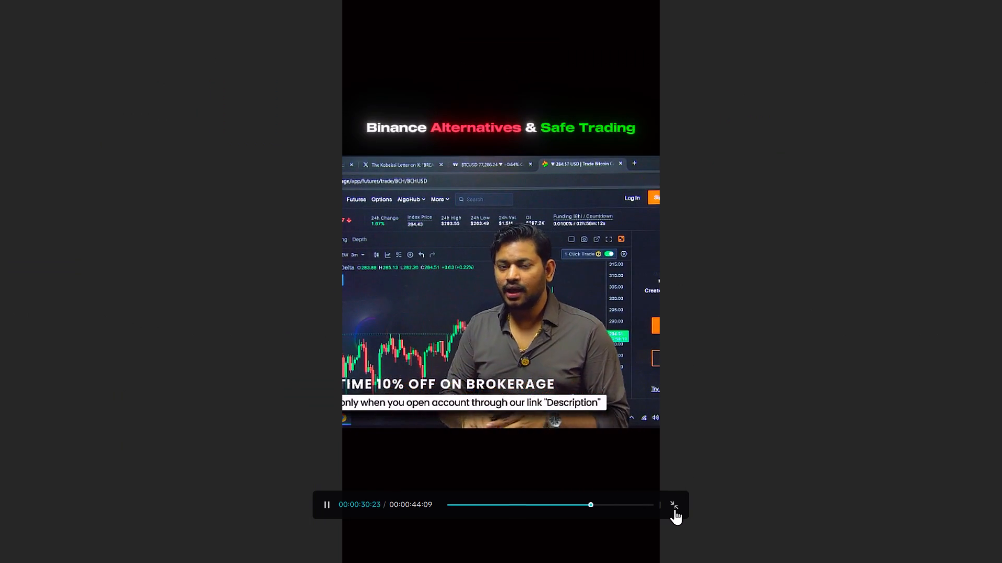
click(608, 502)
click(618, 503)
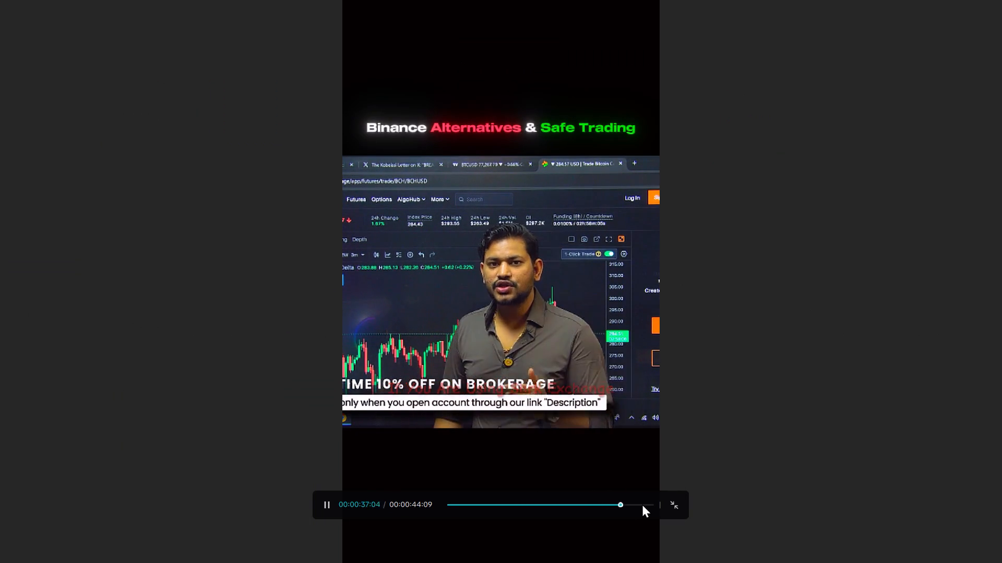
click(676, 506)
Move the captions compound clip up so the text sits above the "10% OFF ON BROKERAGE" banner, and preview it full screen.
click(519, 191)
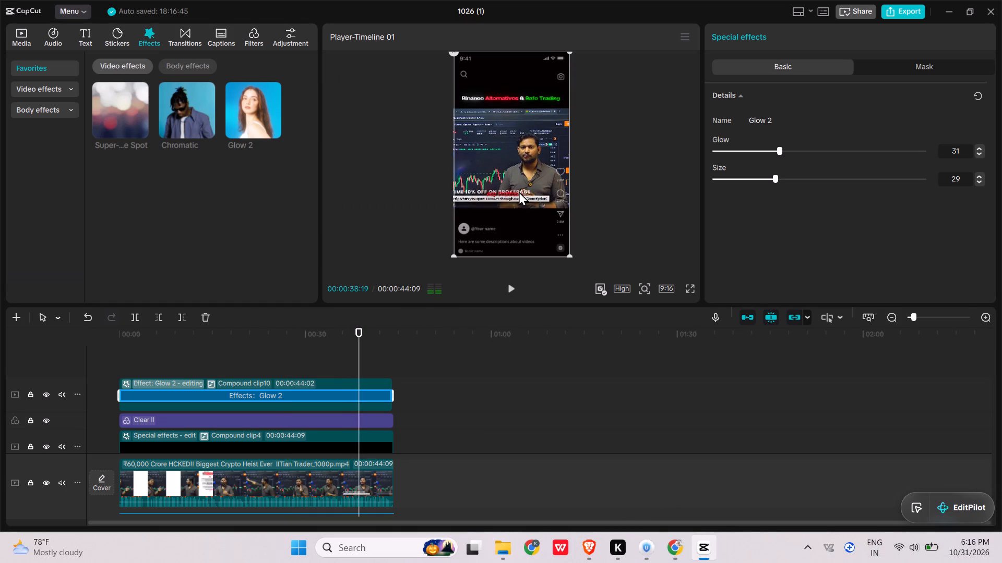
click(352, 398)
drag(510, 220, 511, 210)
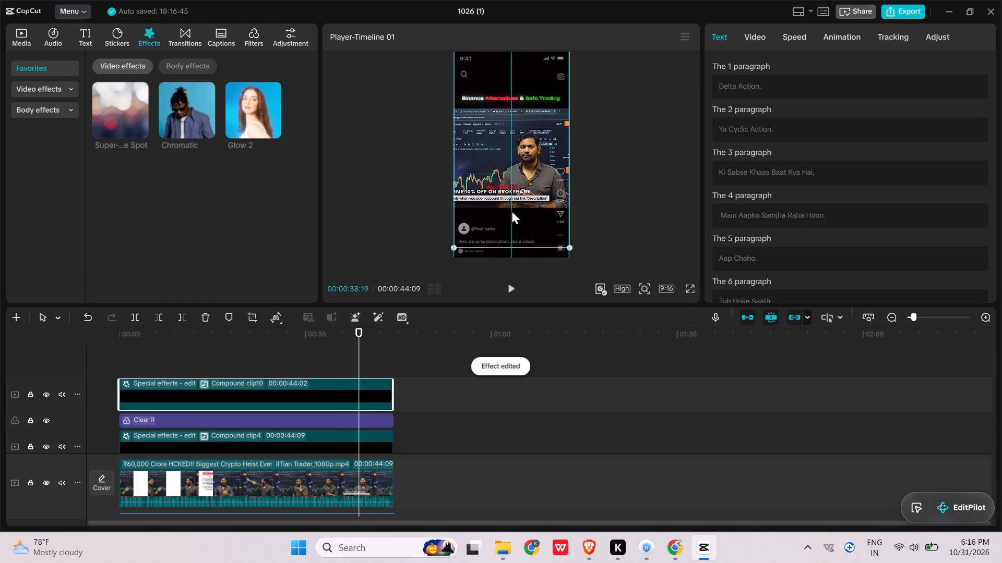
drag(511, 210, 515, 207)
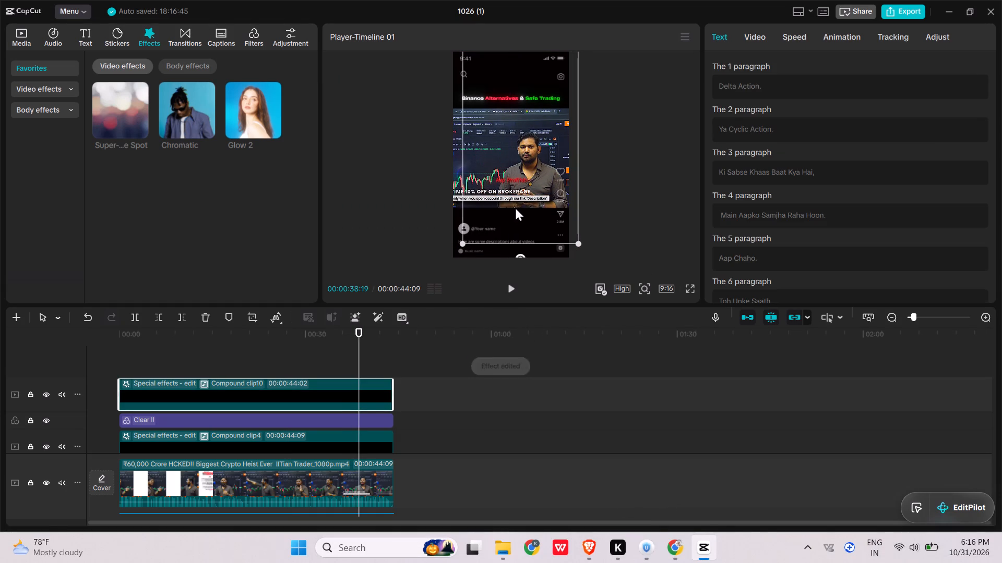
drag(515, 207, 505, 206)
drag(533, 223, 533, 221)
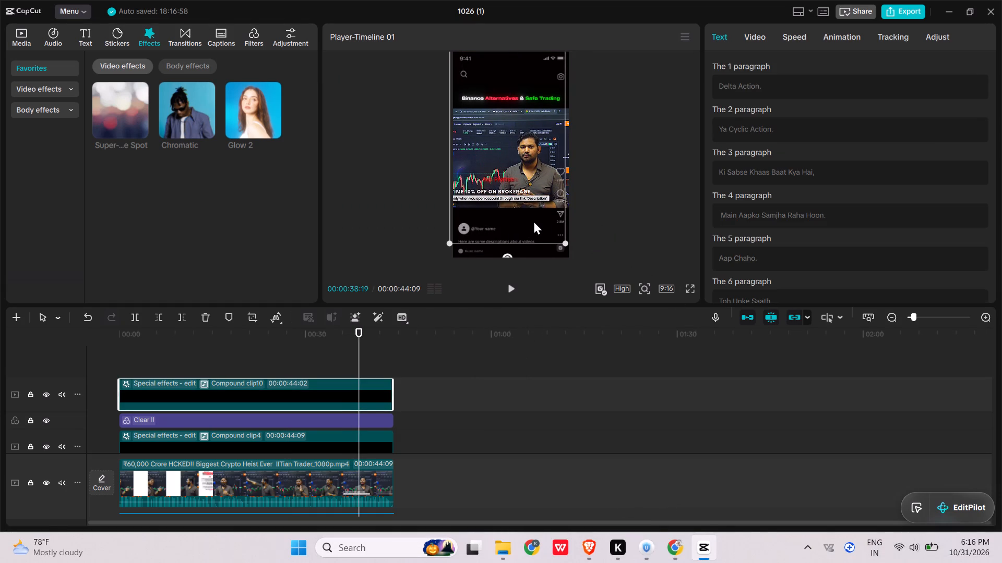
drag(533, 221, 534, 217)
click(691, 286)
key(space)
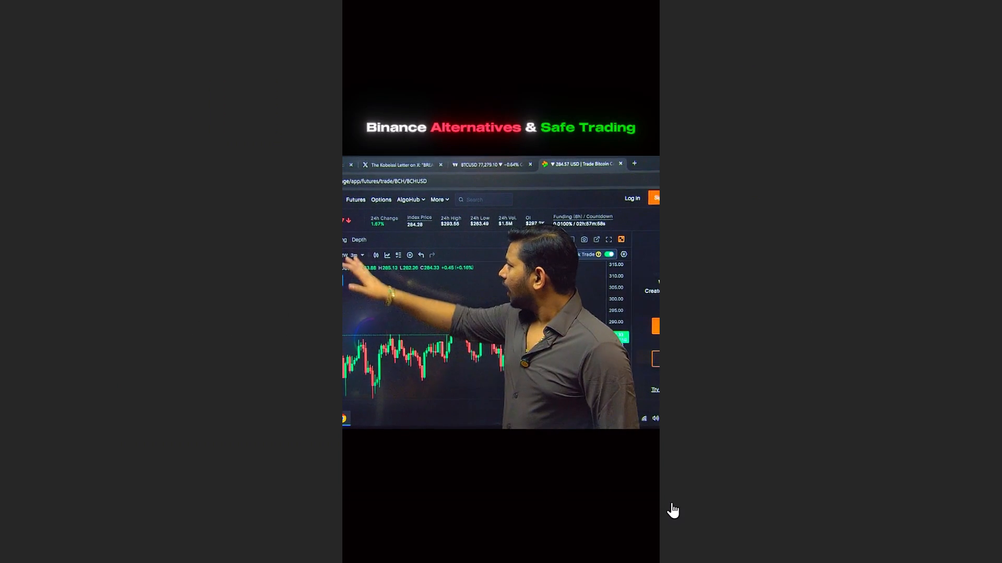
key(space)
key(space)
Open the captions compound clip and set the text colour of its captions to yellow F4C70F.
double_click(376, 399)
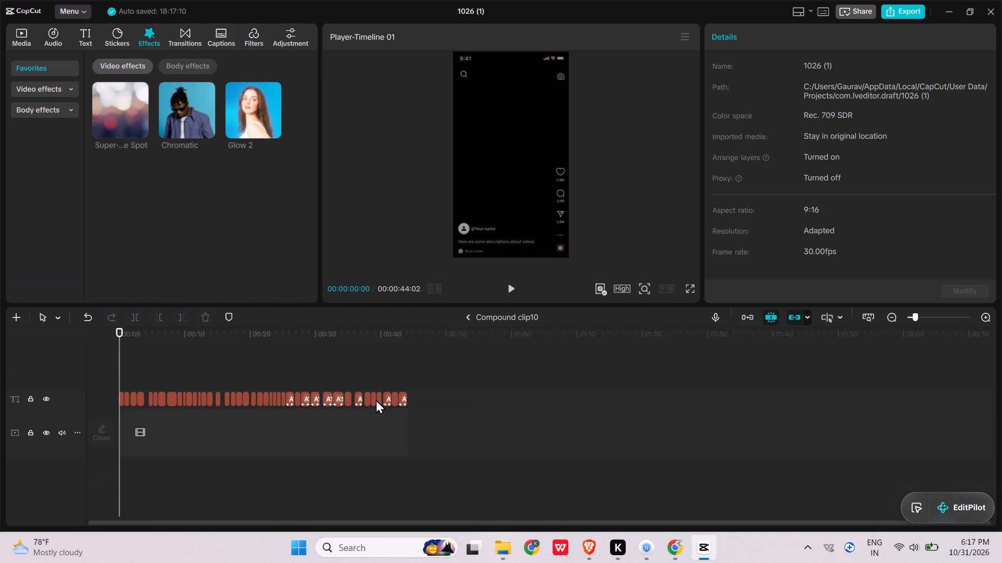
drag(80, 346, 492, 419)
drag(443, 372, 203, 358)
drag(203, 358, 129, 396)
click(831, 228)
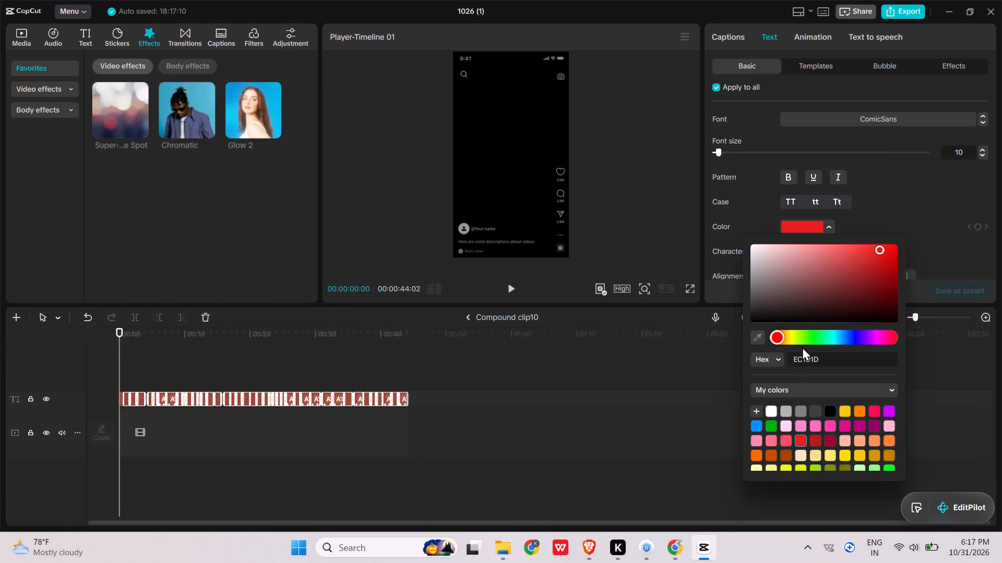
click(845, 408)
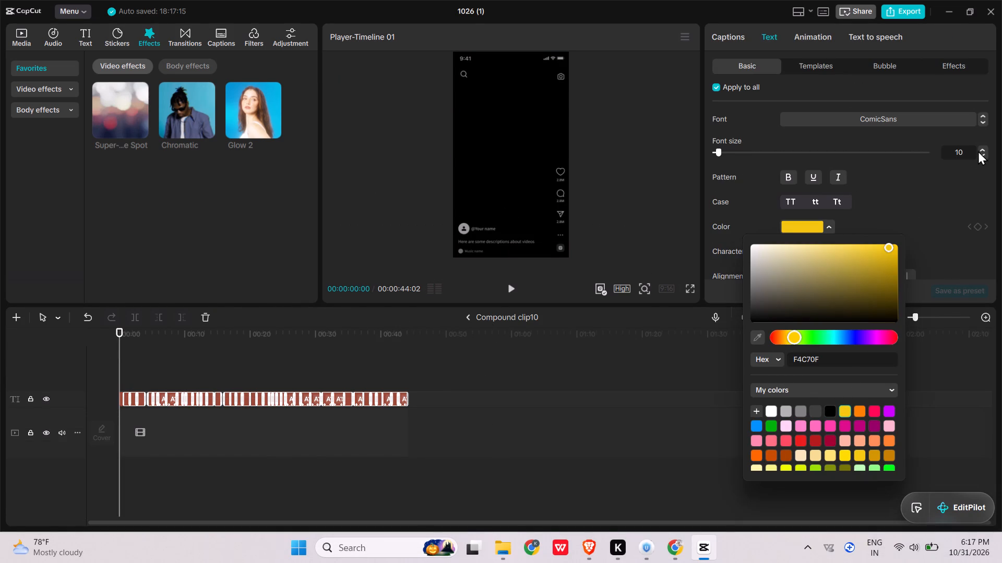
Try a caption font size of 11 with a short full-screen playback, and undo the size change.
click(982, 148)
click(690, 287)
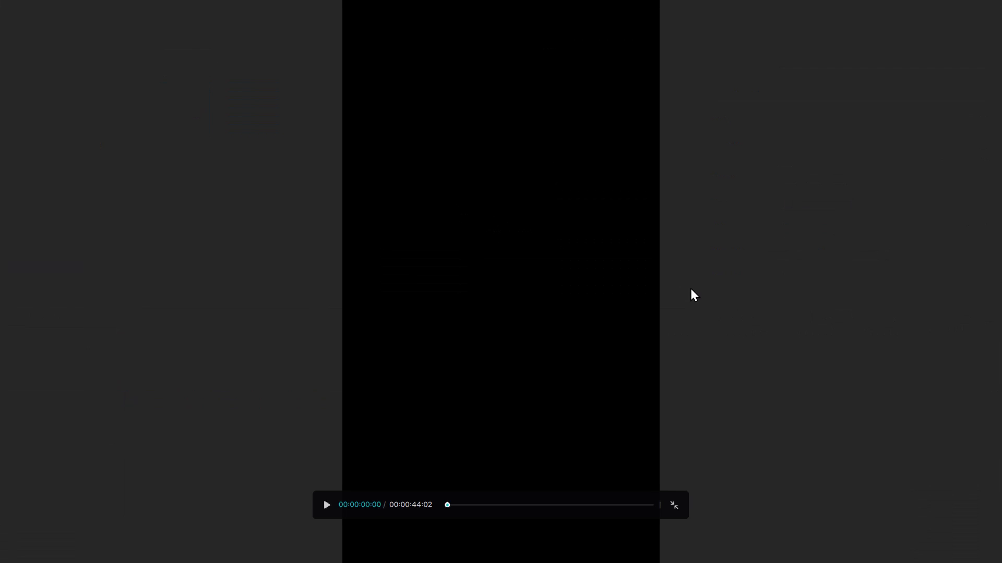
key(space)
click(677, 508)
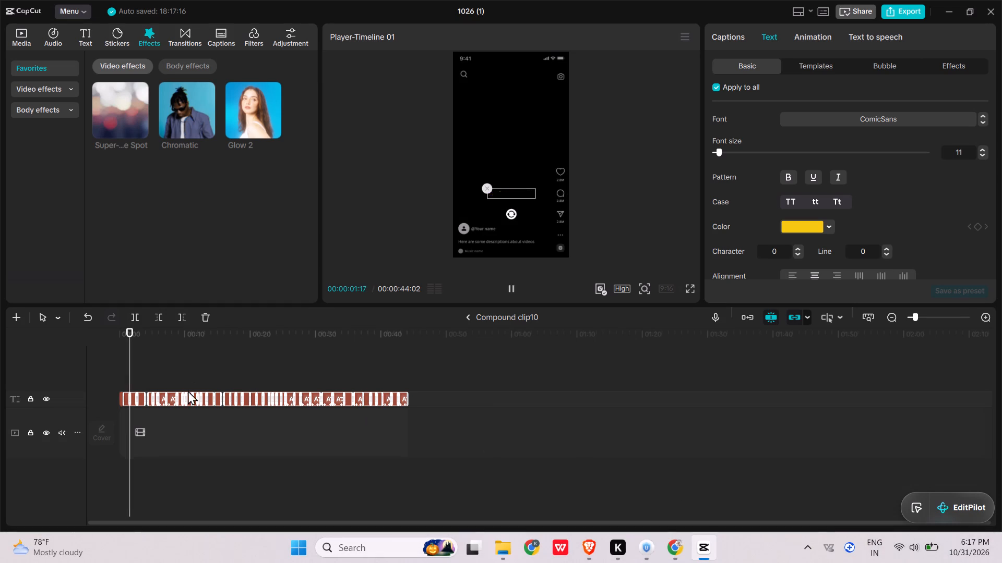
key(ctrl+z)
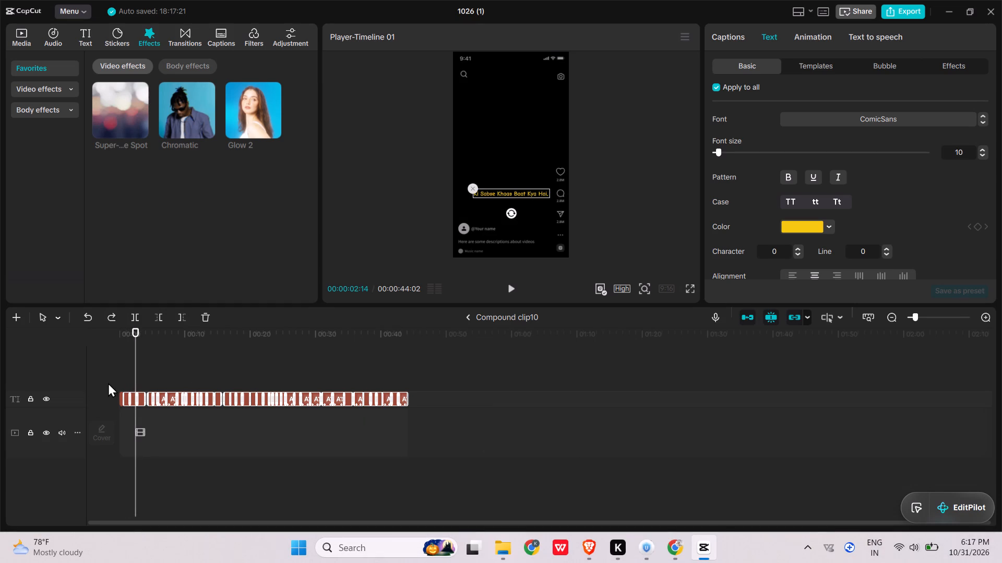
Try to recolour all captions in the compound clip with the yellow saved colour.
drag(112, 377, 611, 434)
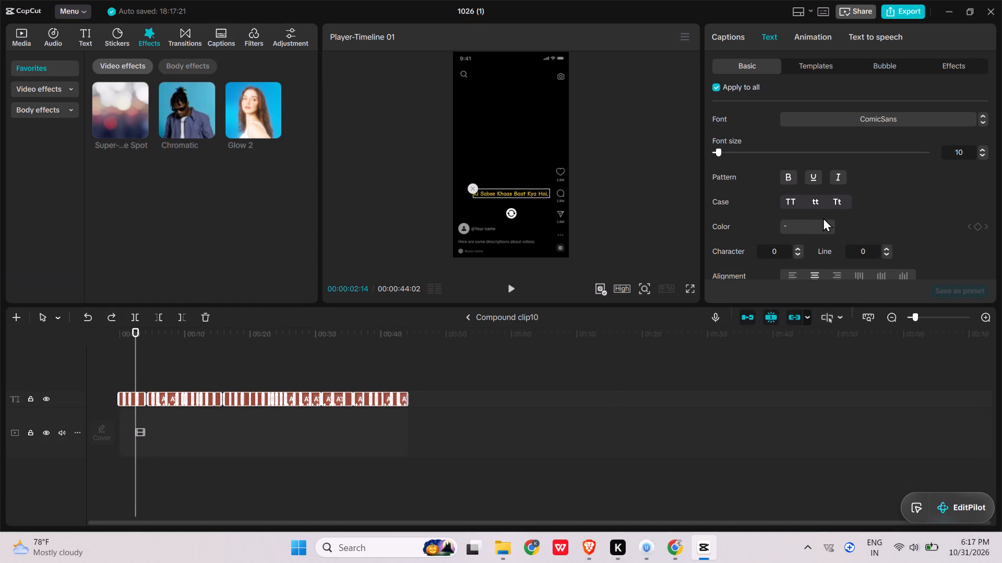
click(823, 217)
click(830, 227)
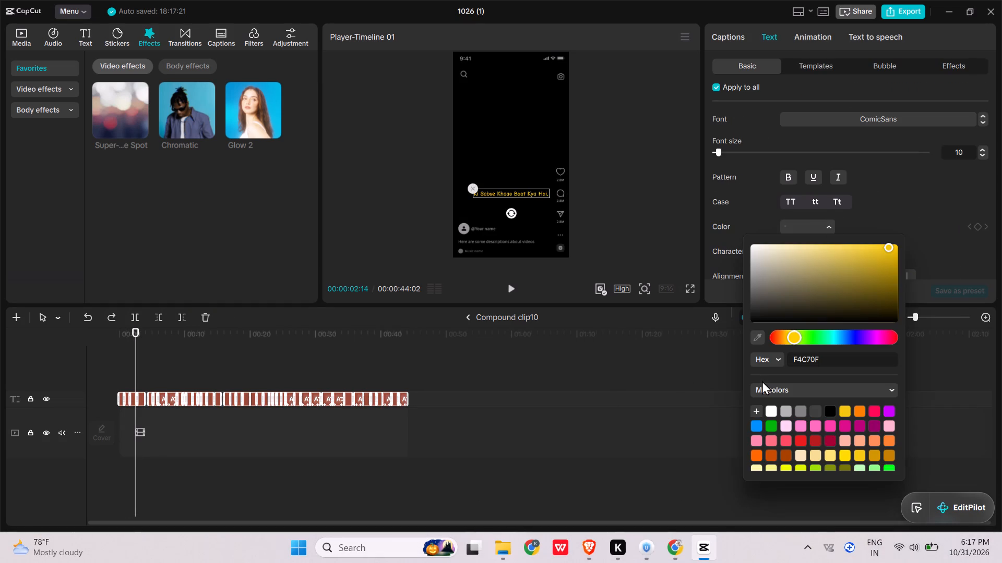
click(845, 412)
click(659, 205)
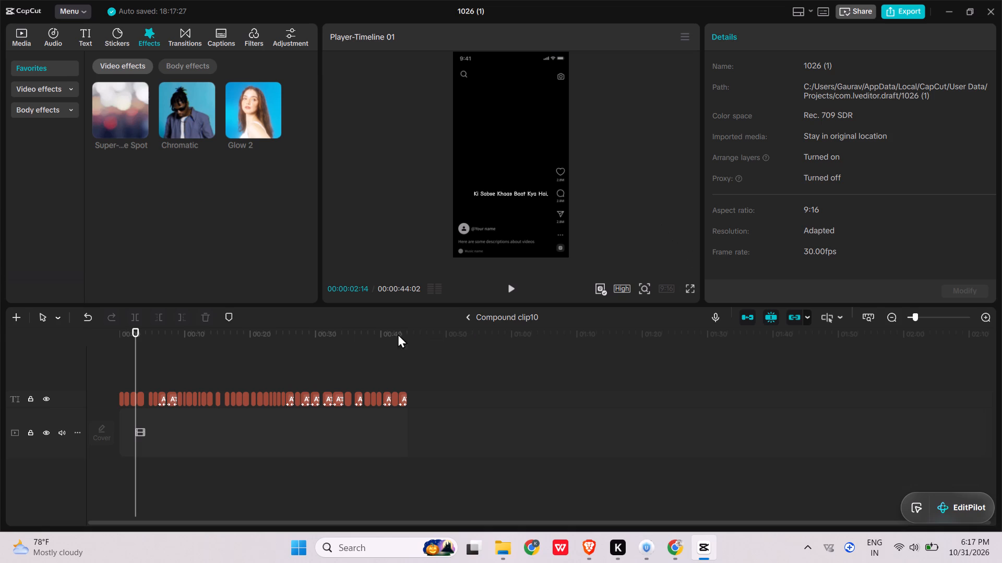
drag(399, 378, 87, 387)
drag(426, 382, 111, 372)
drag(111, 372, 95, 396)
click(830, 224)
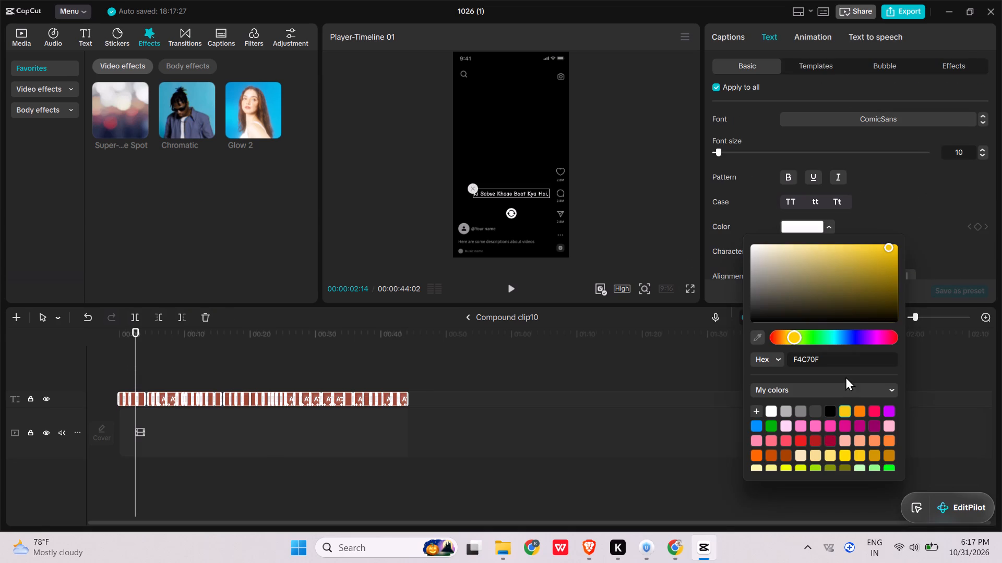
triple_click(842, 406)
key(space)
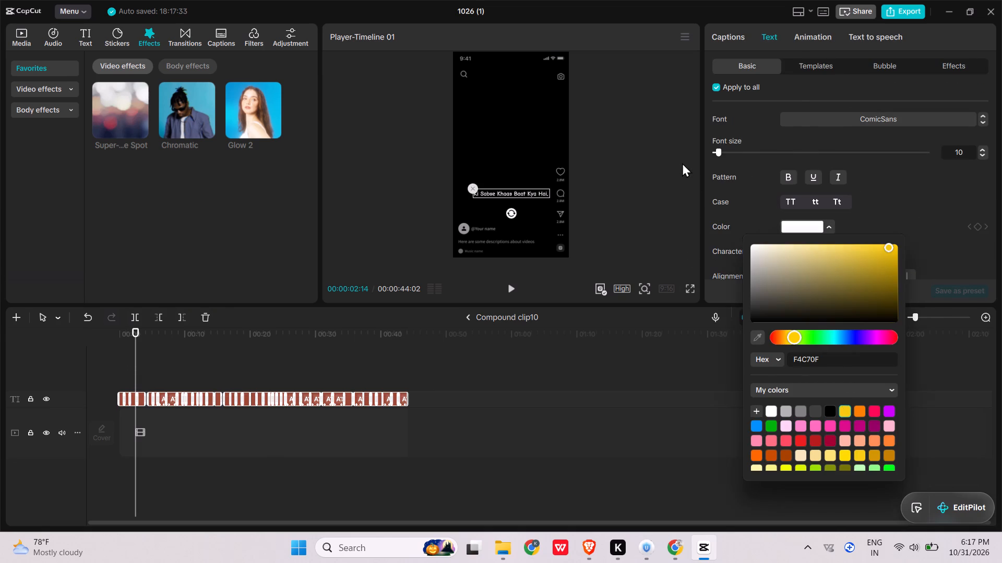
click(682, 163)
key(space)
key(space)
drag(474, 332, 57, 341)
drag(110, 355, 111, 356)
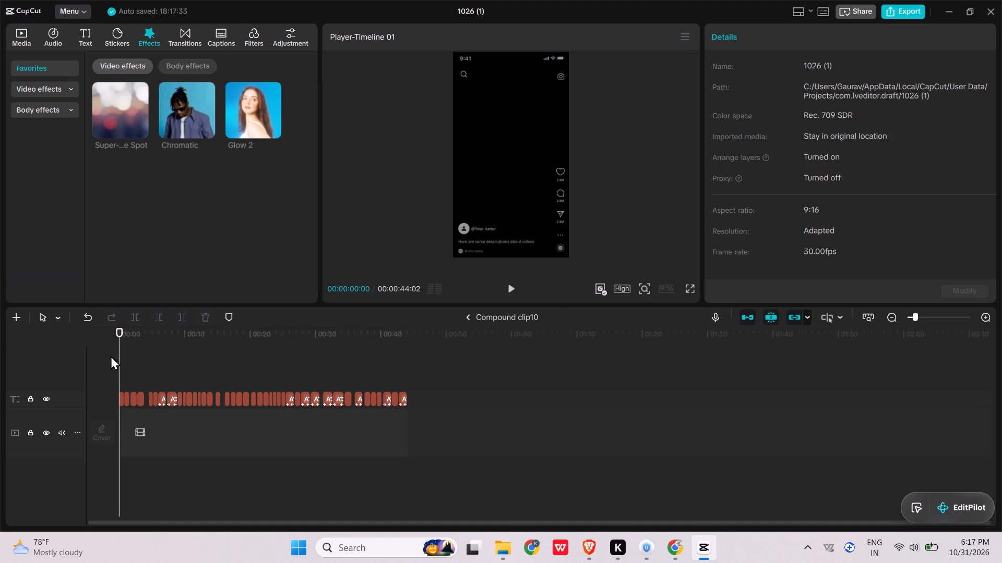
Select all captions in the compound clip, set their text colour to yellow F4C70F, and preview them full screen.
drag(111, 356, 458, 396)
click(827, 225)
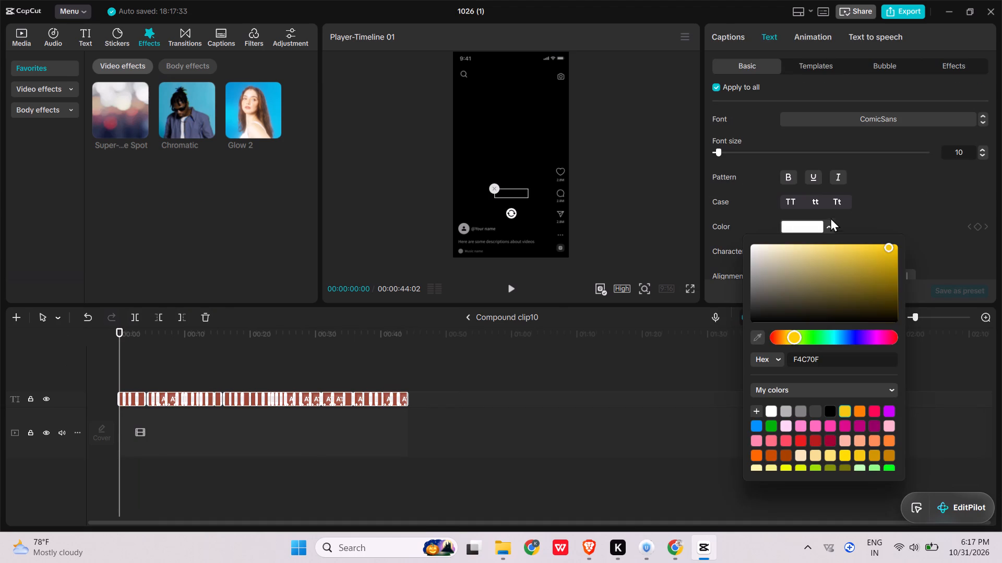
drag(854, 279, 863, 270)
click(843, 410)
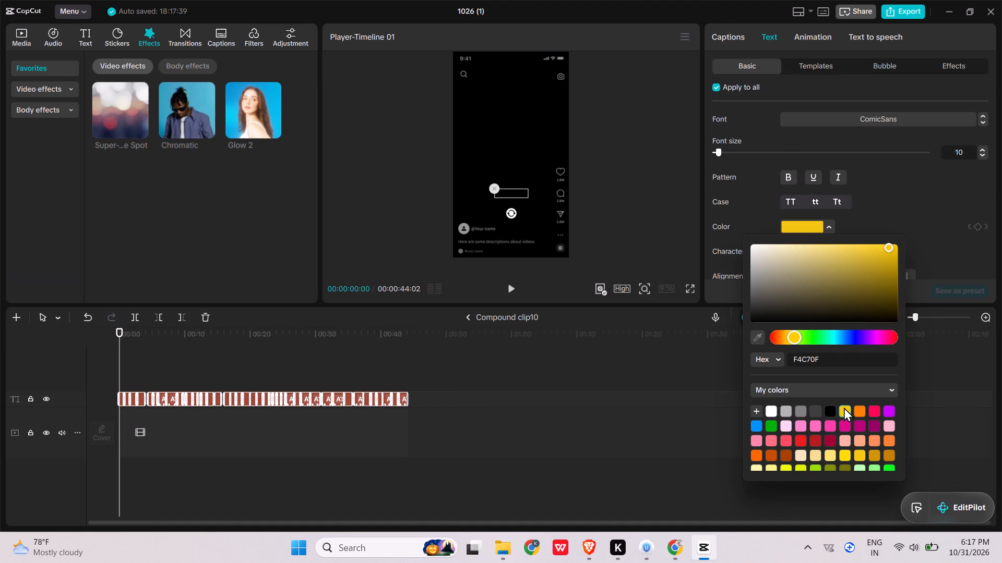
click(707, 244)
click(689, 292)
click(686, 286)
drag(679, 381, 679, 386)
key(space)
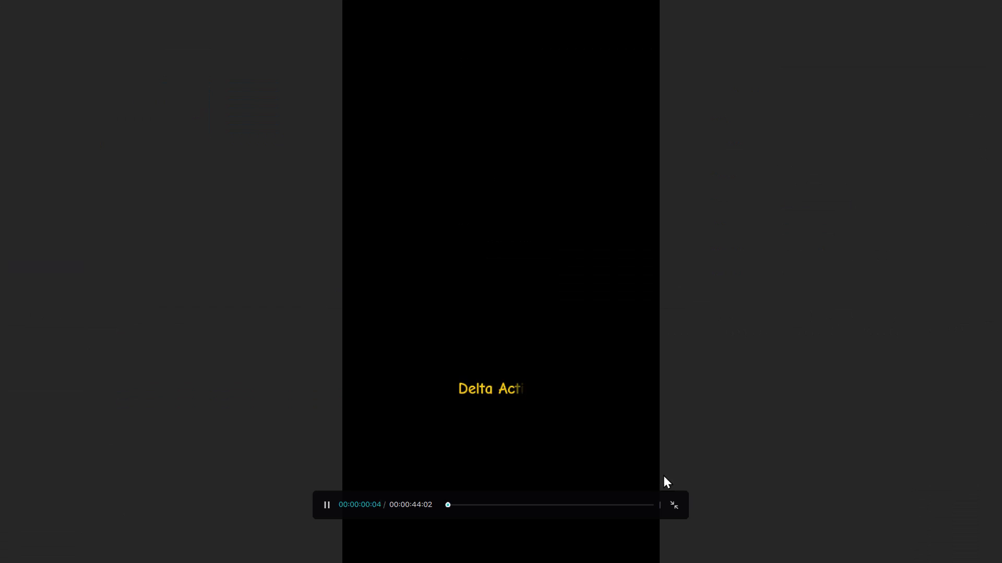
click(677, 506)
Return to the main timeline and preview the whole short full screen.
click(469, 320)
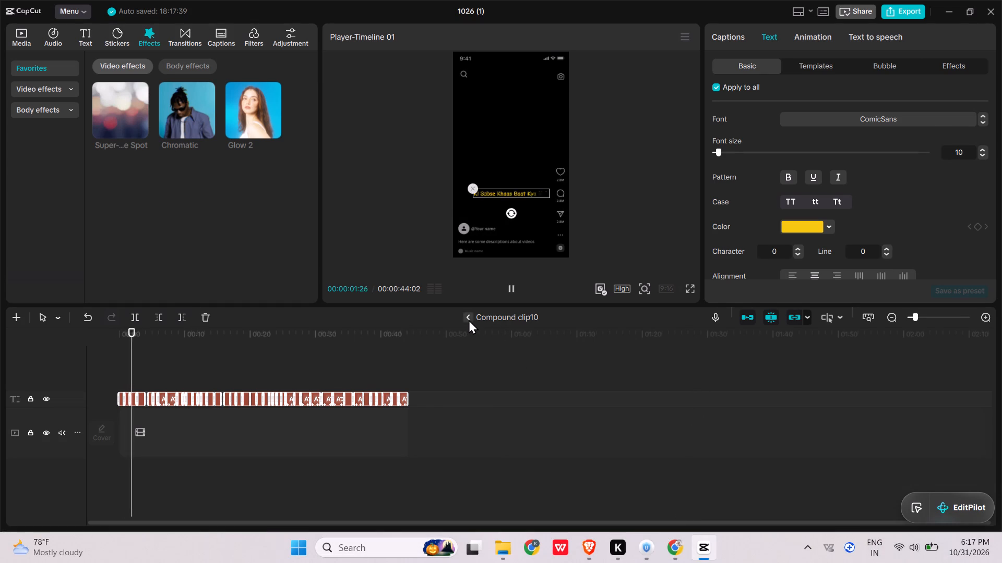
key(space)
click(685, 287)
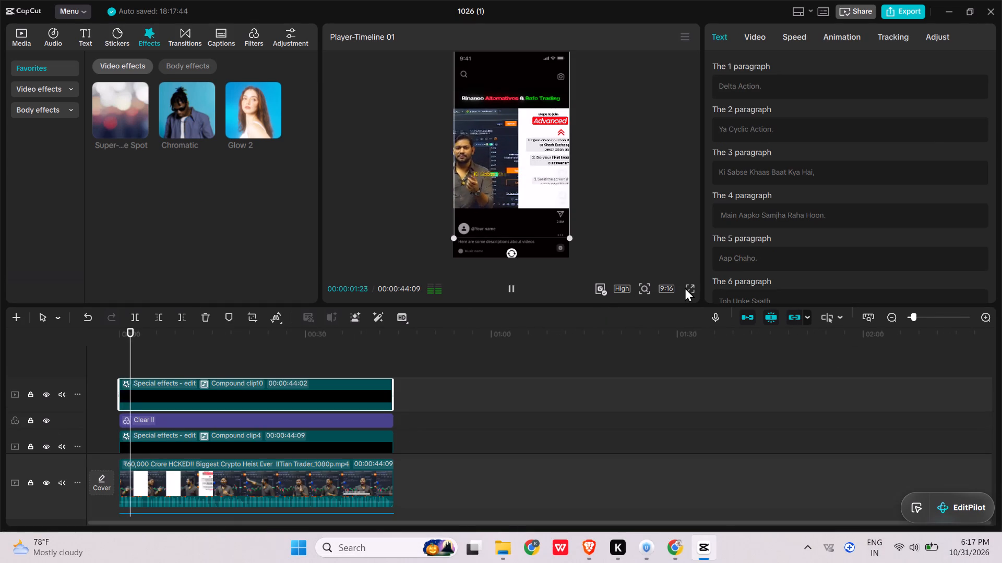
click(685, 287)
click(687, 288)
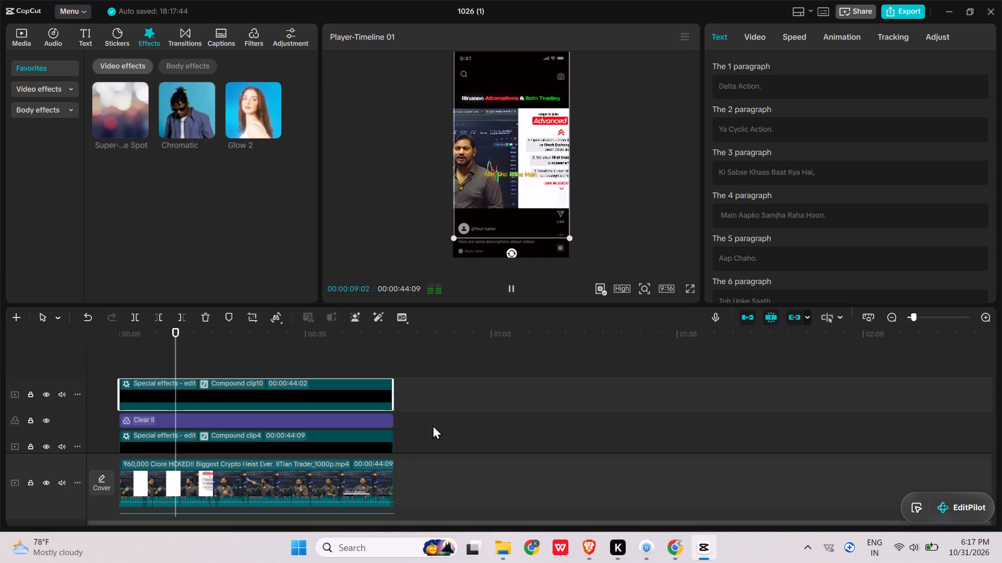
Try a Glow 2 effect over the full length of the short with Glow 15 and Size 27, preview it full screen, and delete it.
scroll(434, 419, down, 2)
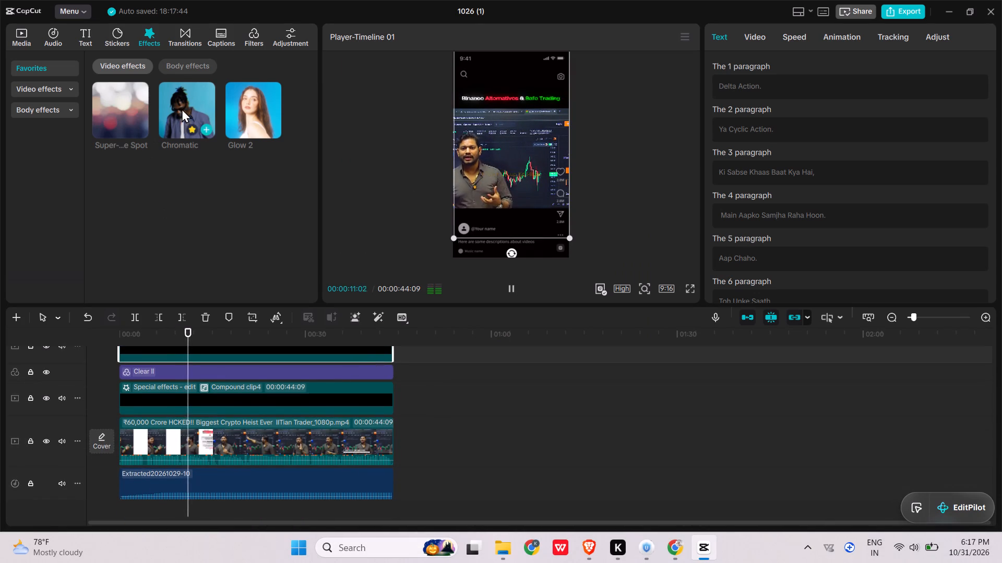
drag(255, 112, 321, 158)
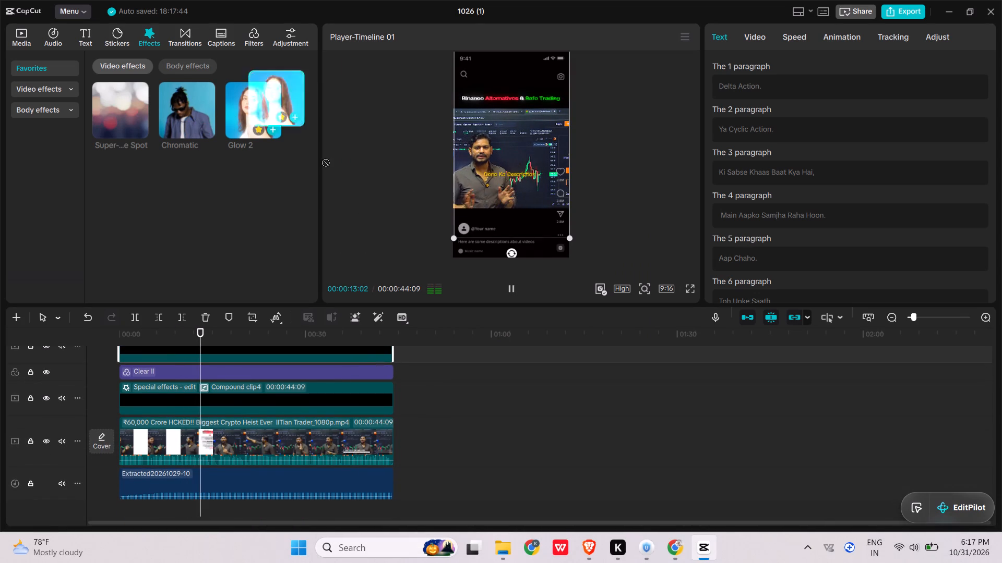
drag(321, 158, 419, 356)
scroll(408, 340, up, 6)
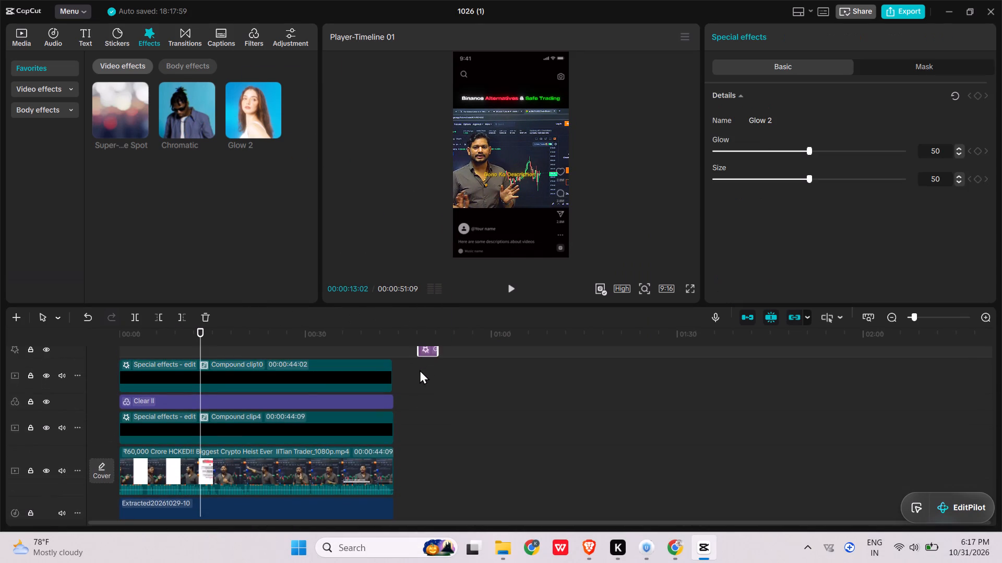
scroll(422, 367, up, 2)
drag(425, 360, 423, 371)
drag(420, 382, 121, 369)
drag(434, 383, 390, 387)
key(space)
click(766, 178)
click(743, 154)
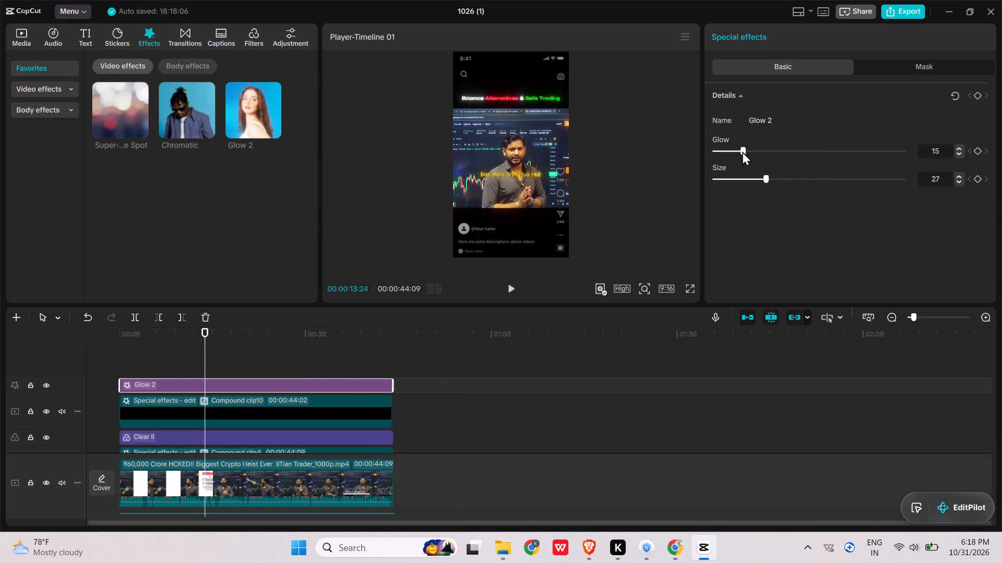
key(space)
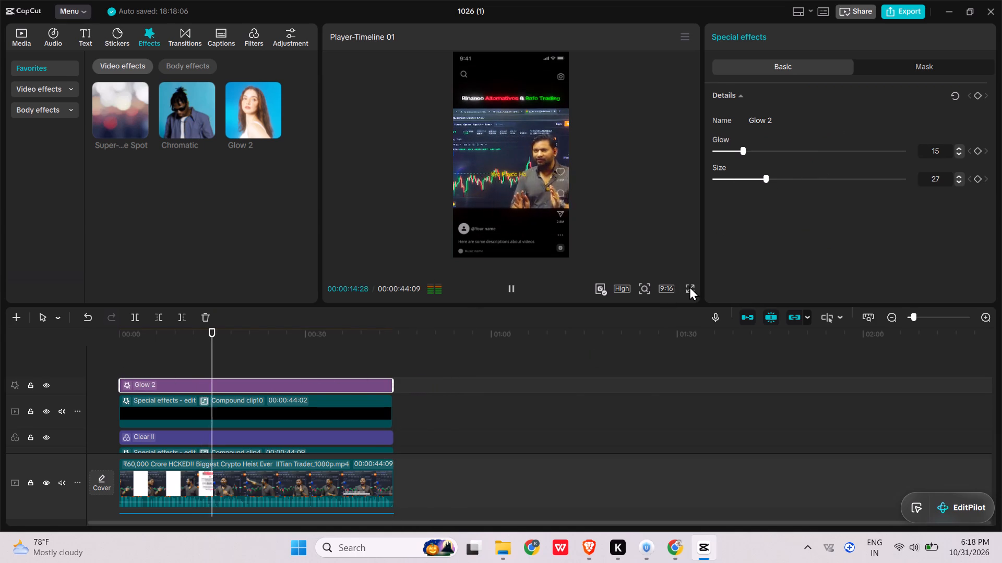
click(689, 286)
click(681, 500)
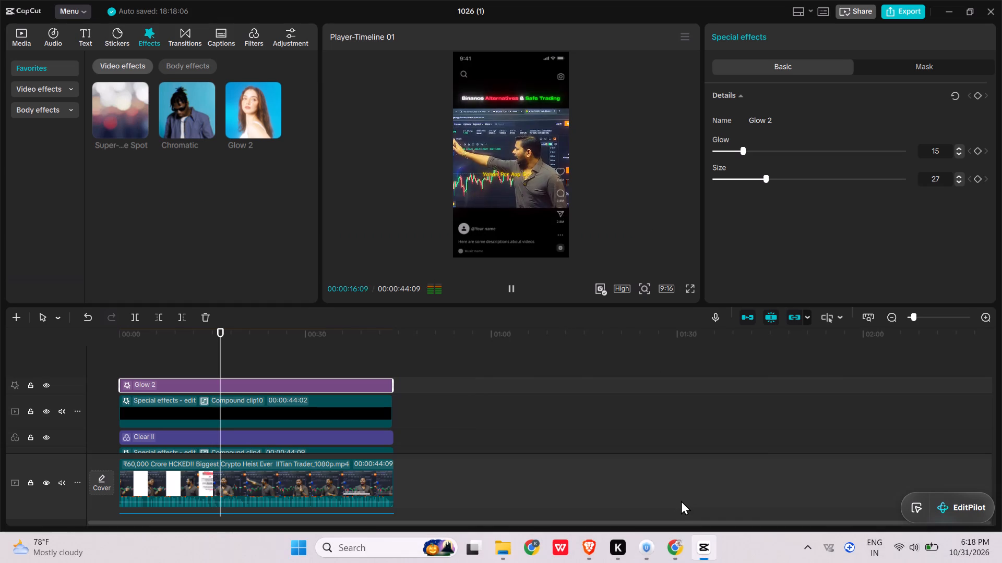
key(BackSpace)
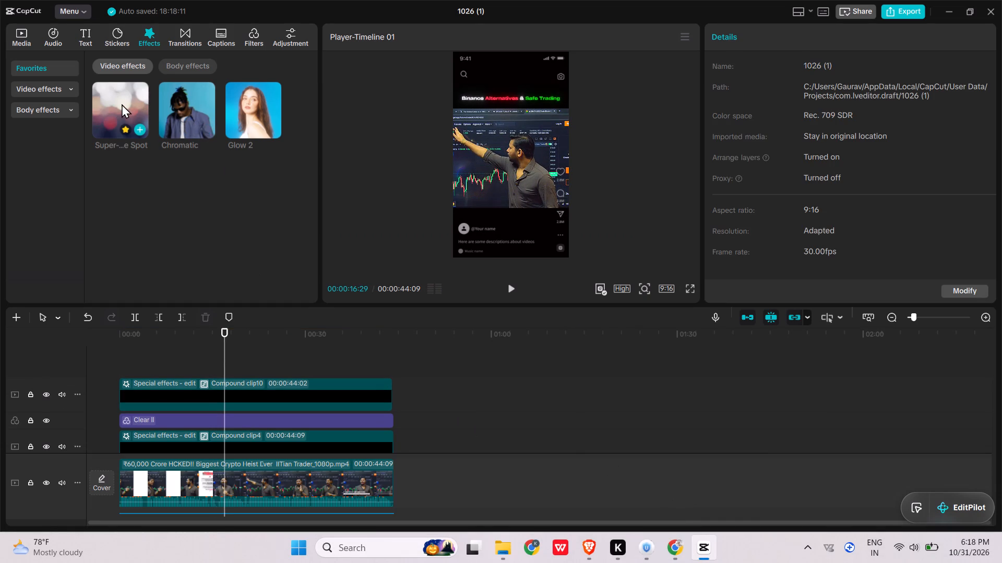
Add the Super-large Spot effect above the captions clip at the start of the timeline, shorten it, and play the opening.
drag(122, 104, 92, 372)
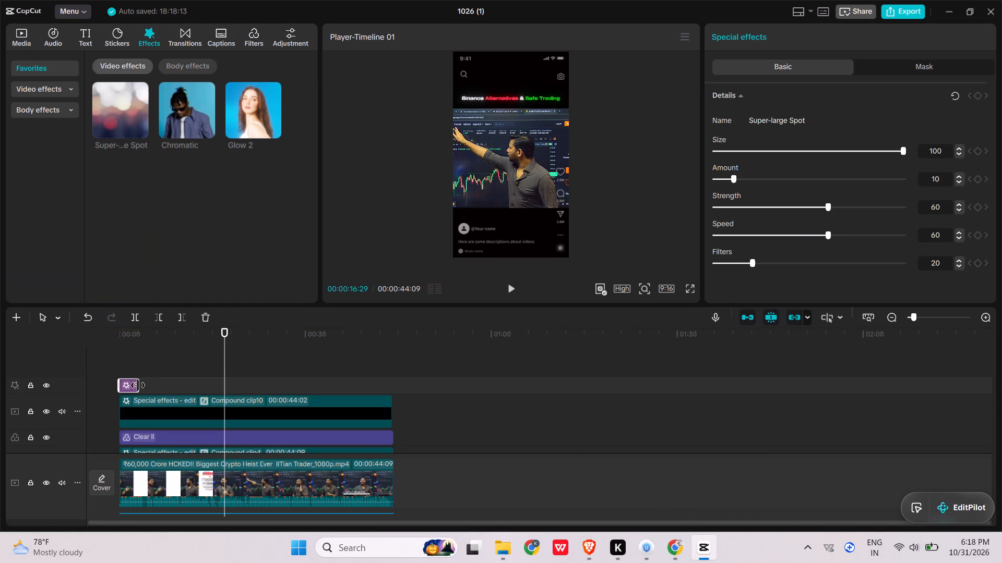
drag(138, 385, 128, 384)
click(111, 359)
key(space)
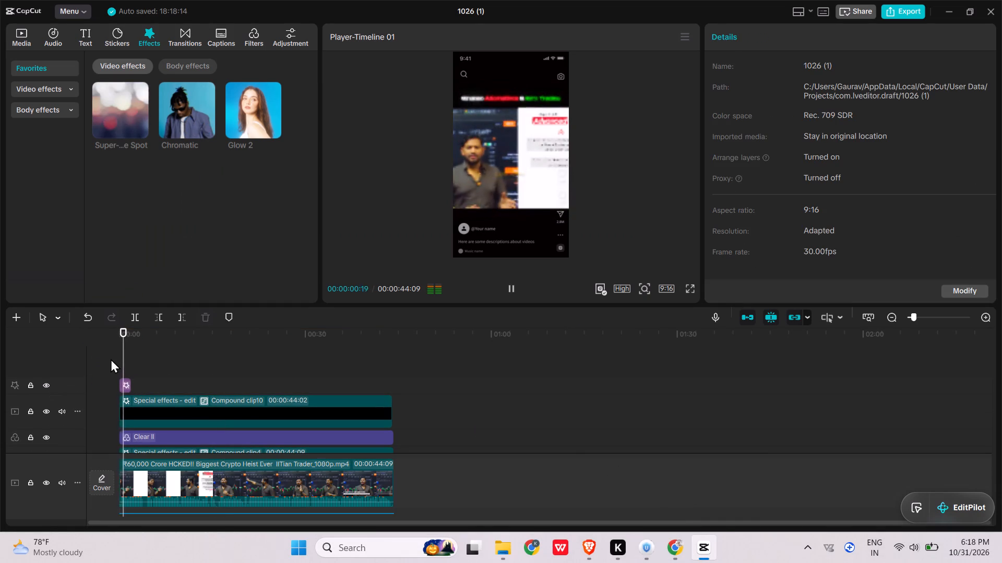
key(space)
Preview the favourite Chromatic video effect on the short, including full screen.
click(110, 33)
click(87, 35)
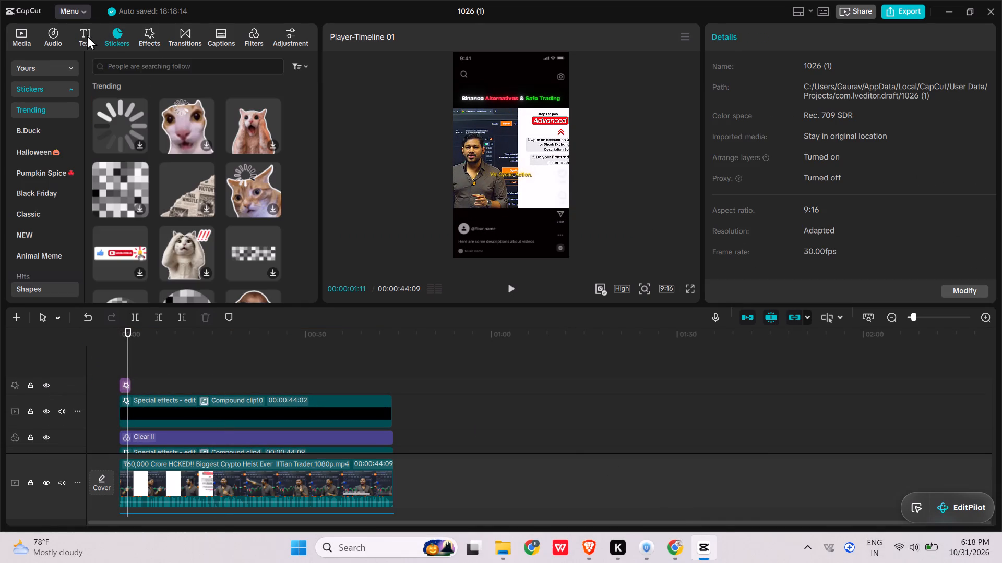
click(52, 34)
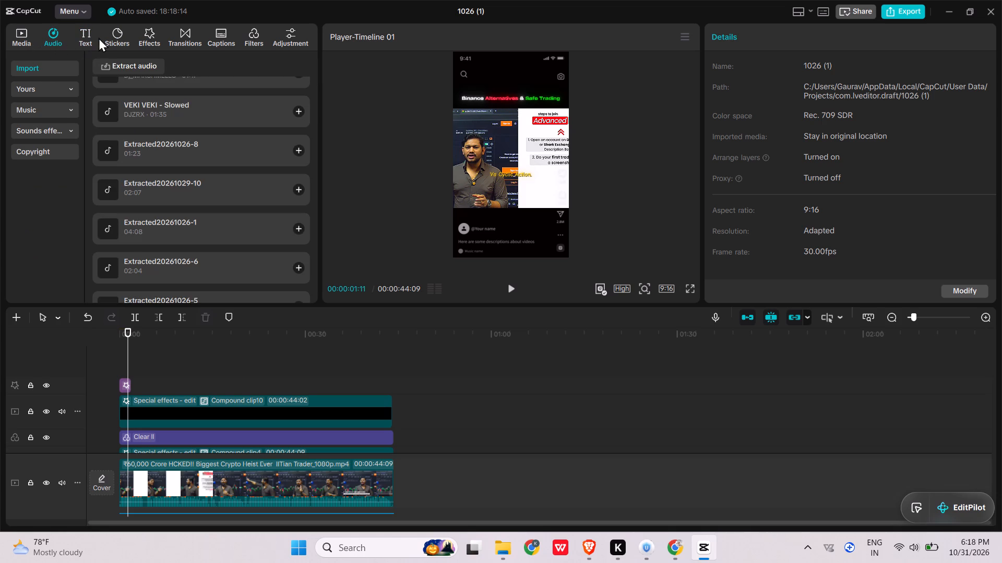
click(143, 34)
click(51, 80)
click(55, 84)
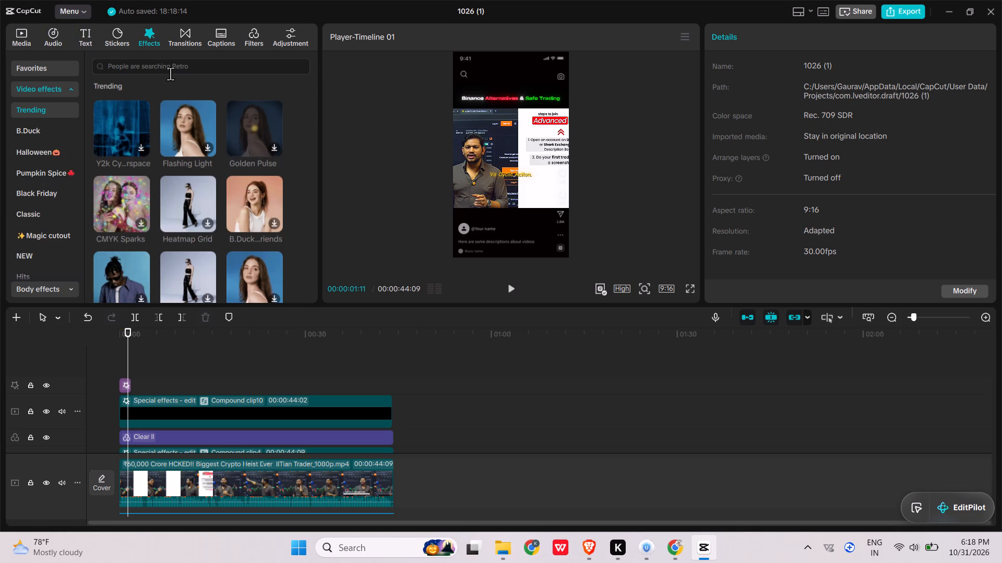
click(63, 69)
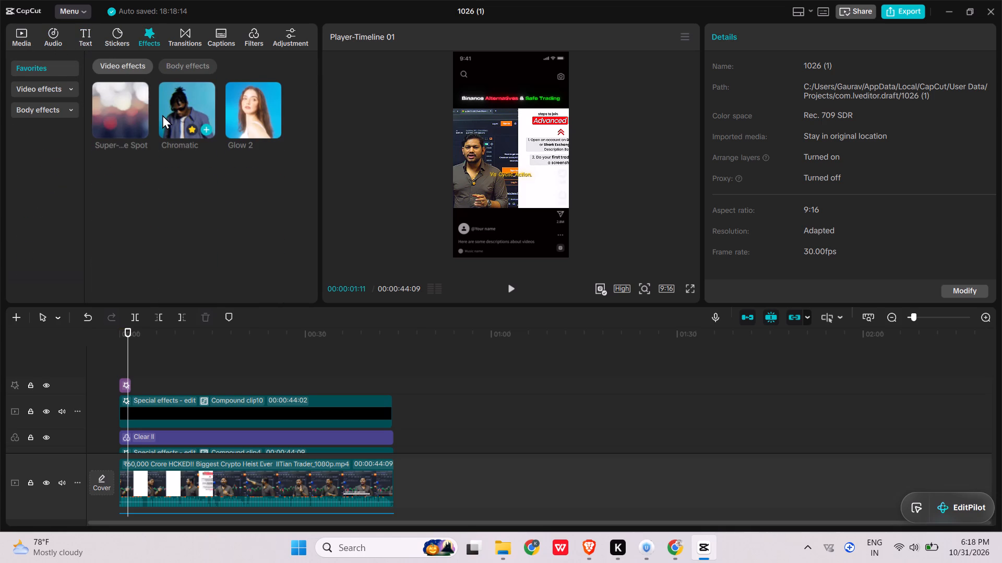
click(170, 105)
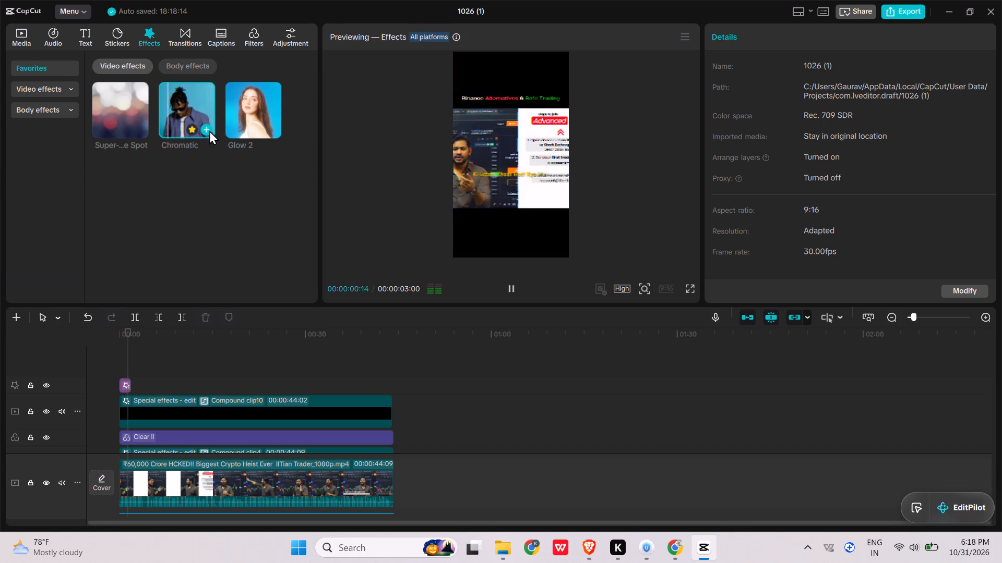
click(694, 289)
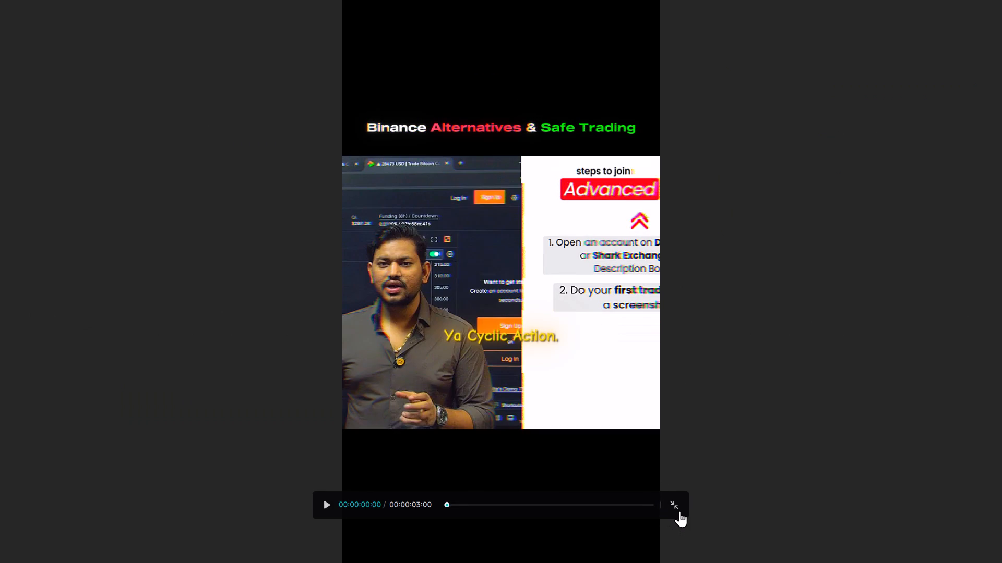
key(space)
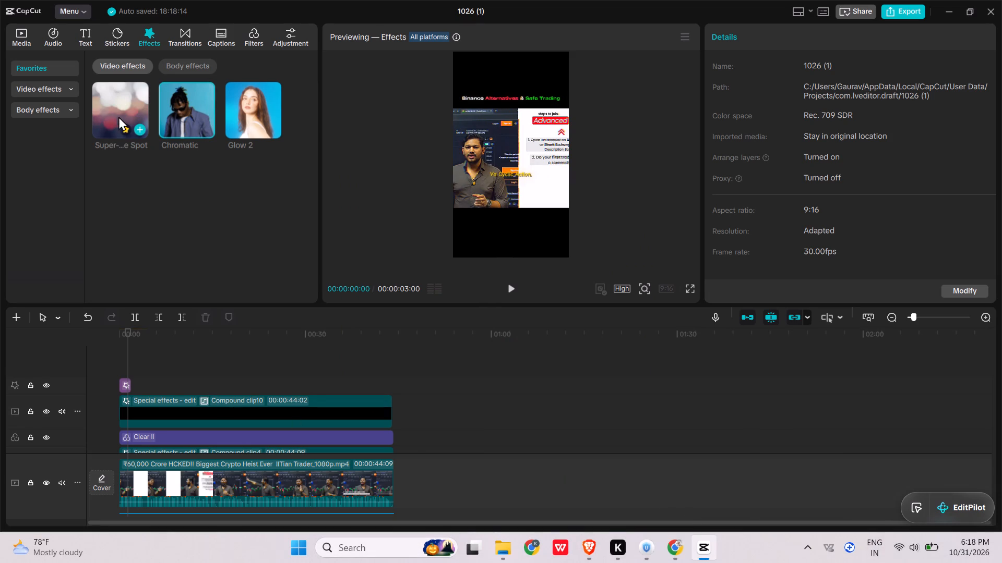
Browse the Trending, Black Friday and Classic video effects for one to use at the end of the short.
click(64, 93)
scroll(153, 235, down, 2)
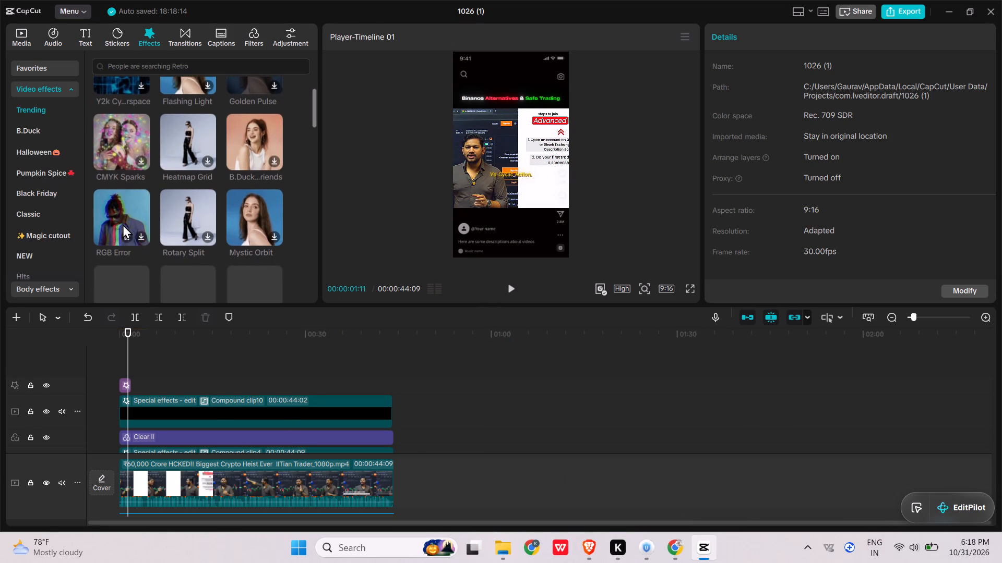
scroll(123, 224, down, 3)
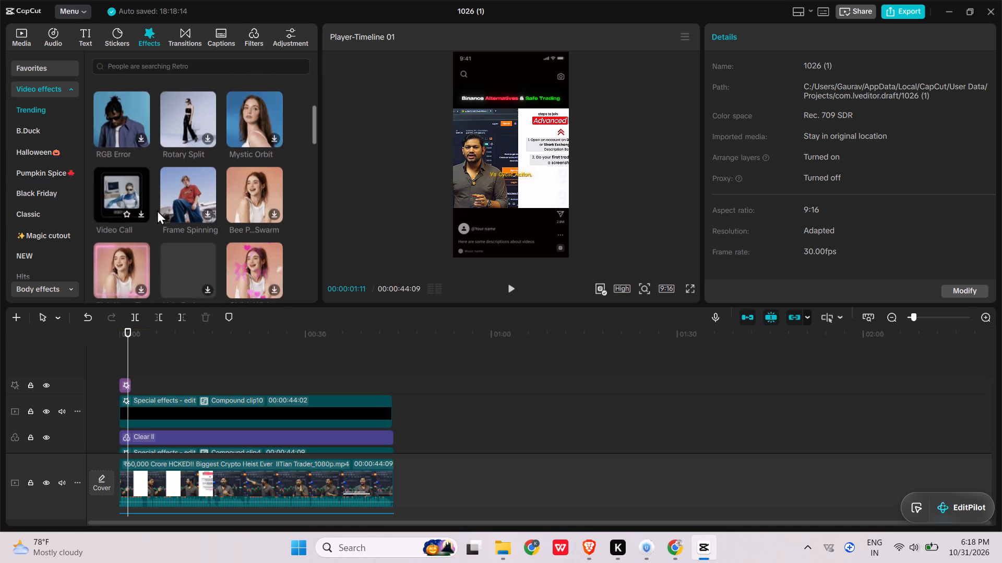
scroll(202, 203, down, 1)
scroll(258, 114, down, 1)
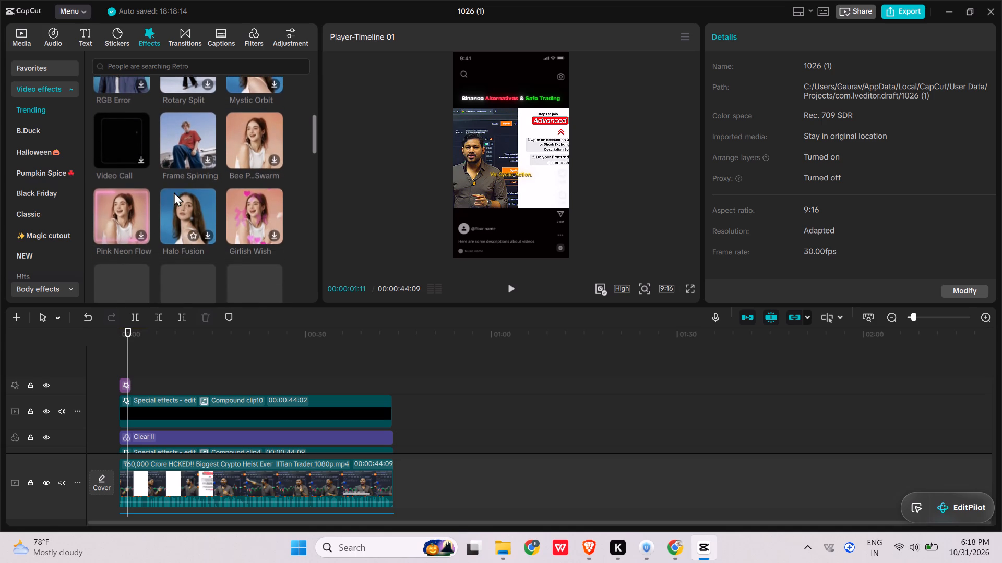
click(217, 63)
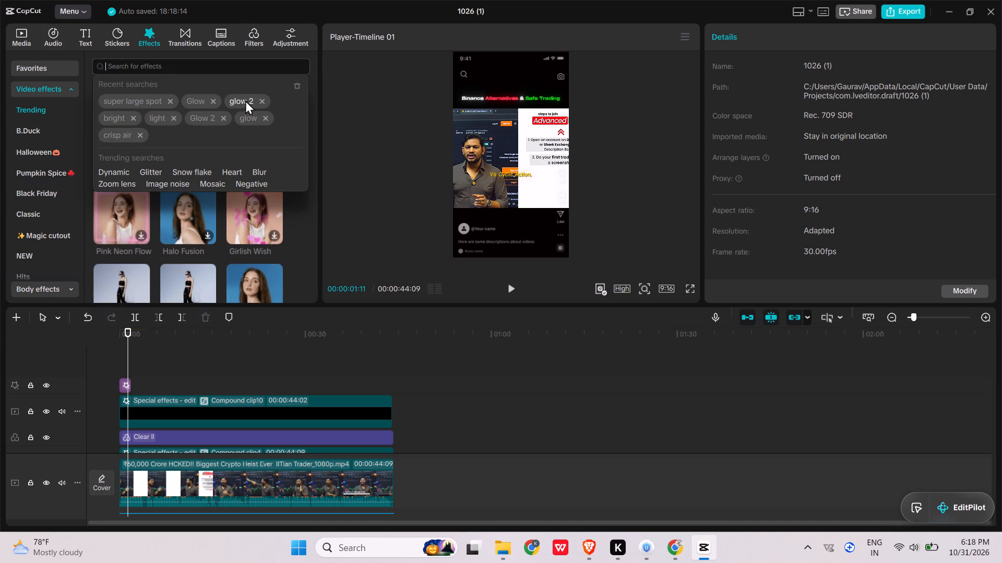
click(308, 258)
scroll(271, 261, down, 2)
click(57, 126)
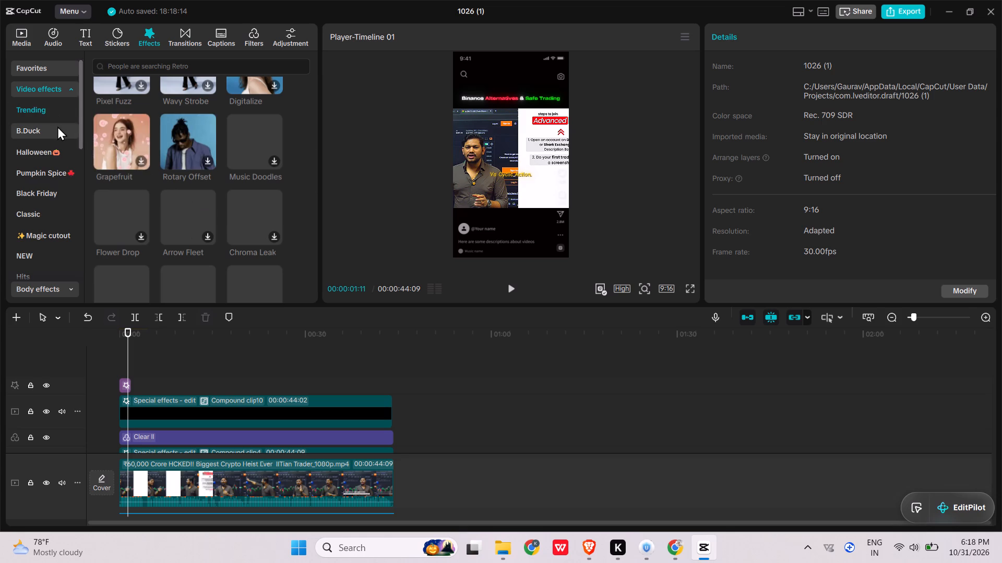
click(44, 194)
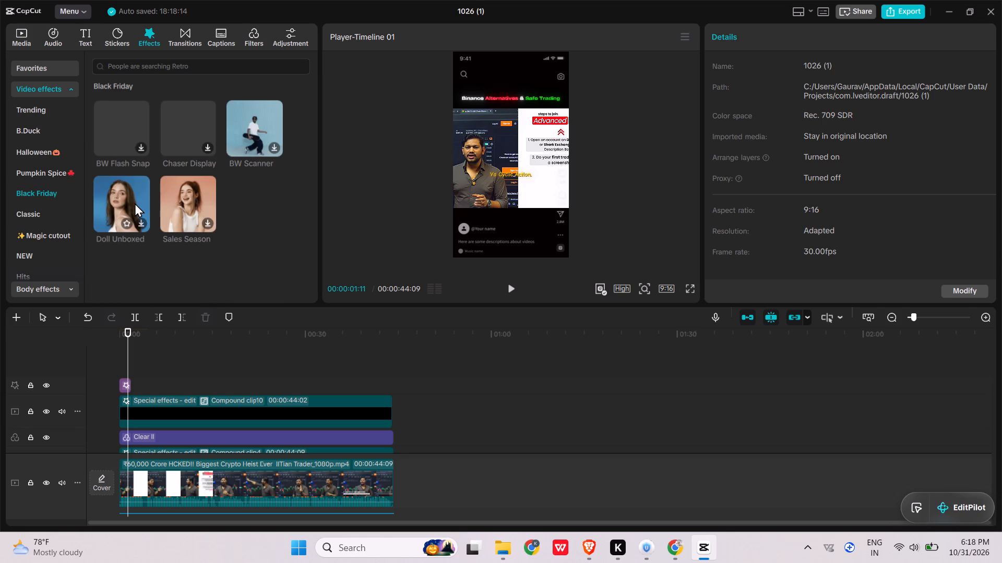
scroll(116, 206, down, 1)
scroll(188, 125, down, 1)
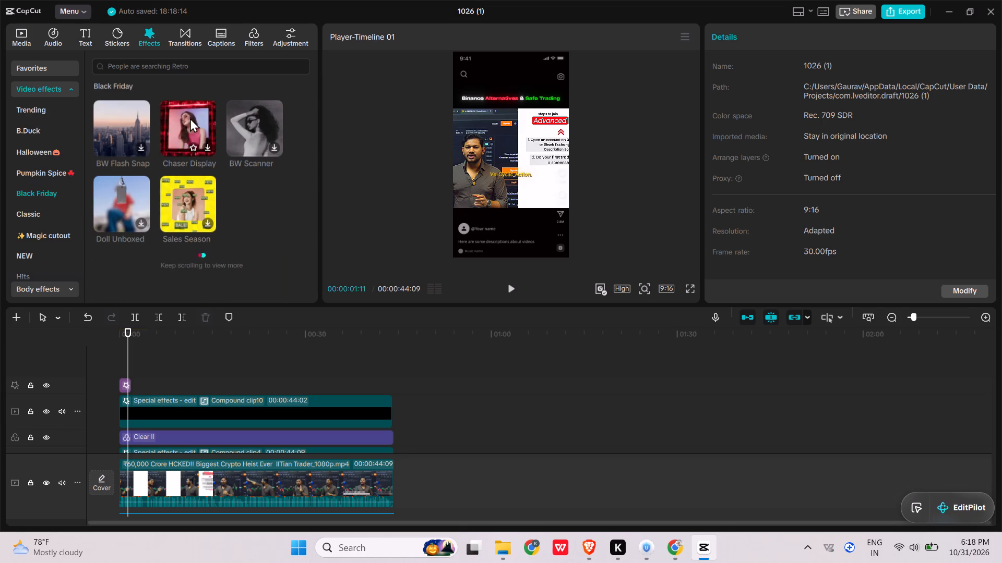
scroll(190, 118, down, 1)
scroll(241, 135, down, 1)
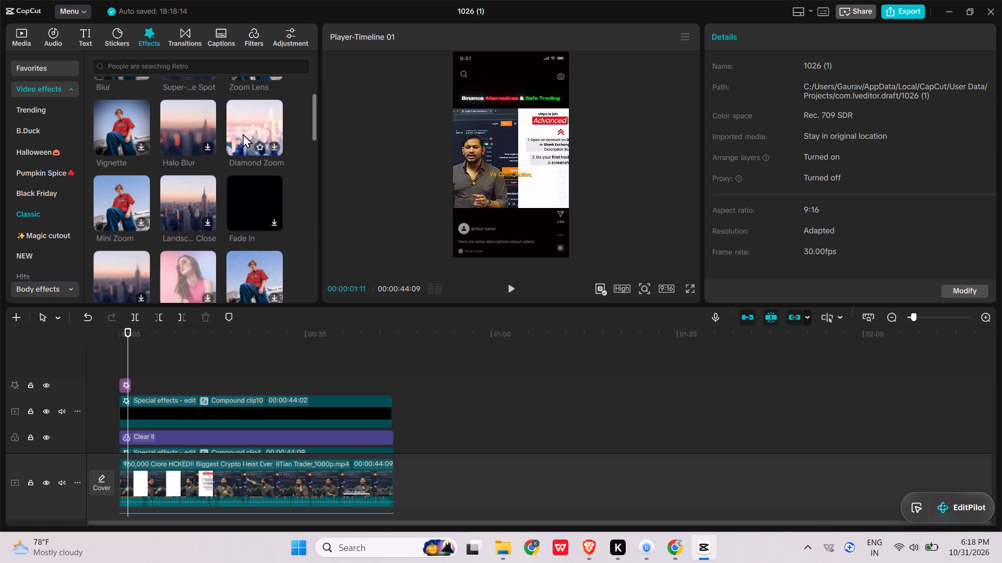
scroll(243, 133, down, 1)
scroll(129, 161, down, 1)
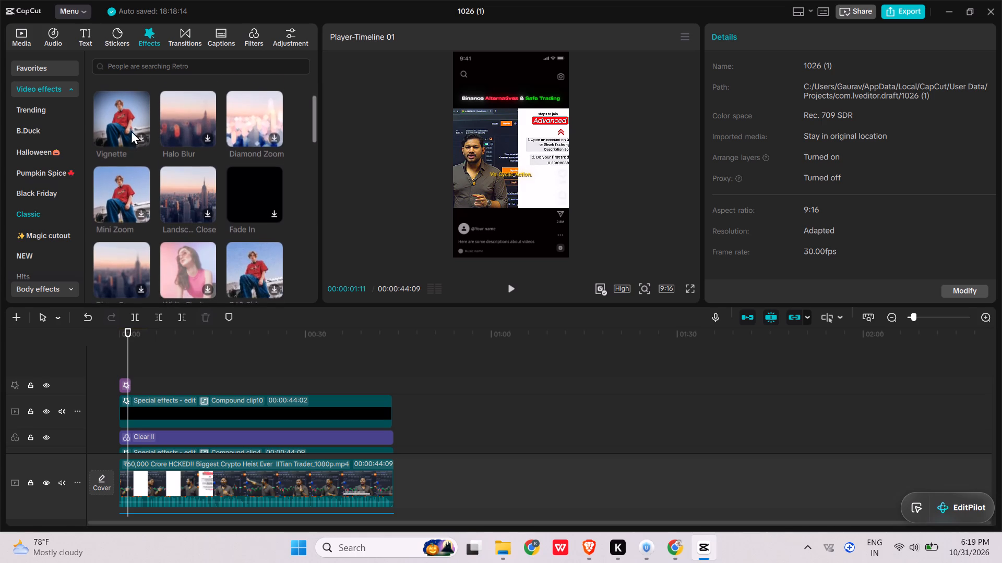
scroll(131, 130, down, 1)
scroll(181, 213, down, 1)
Add the Landscape Close effect on a new track above the others near the end of the short and play the ending.
click(181, 213)
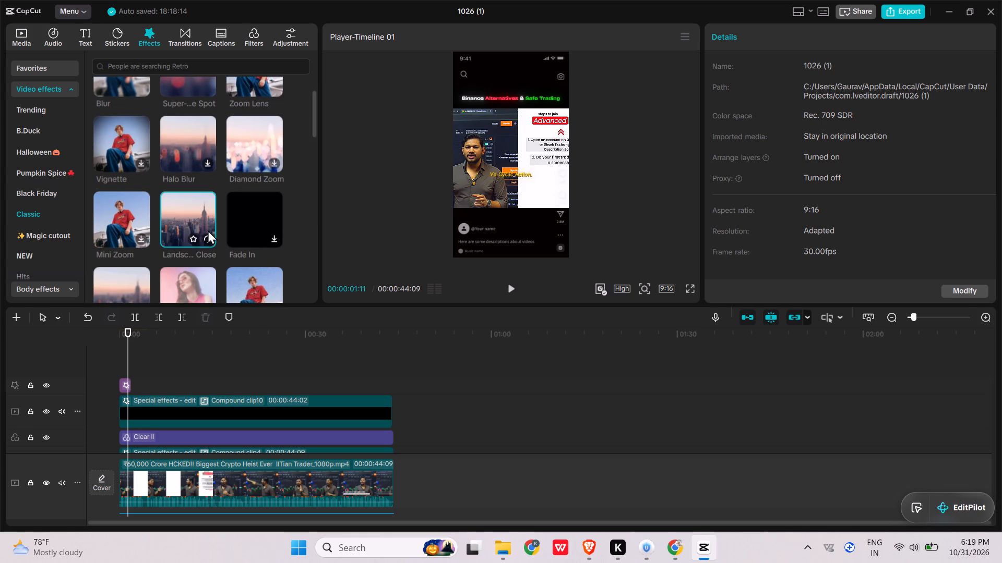
drag(183, 215, 386, 382)
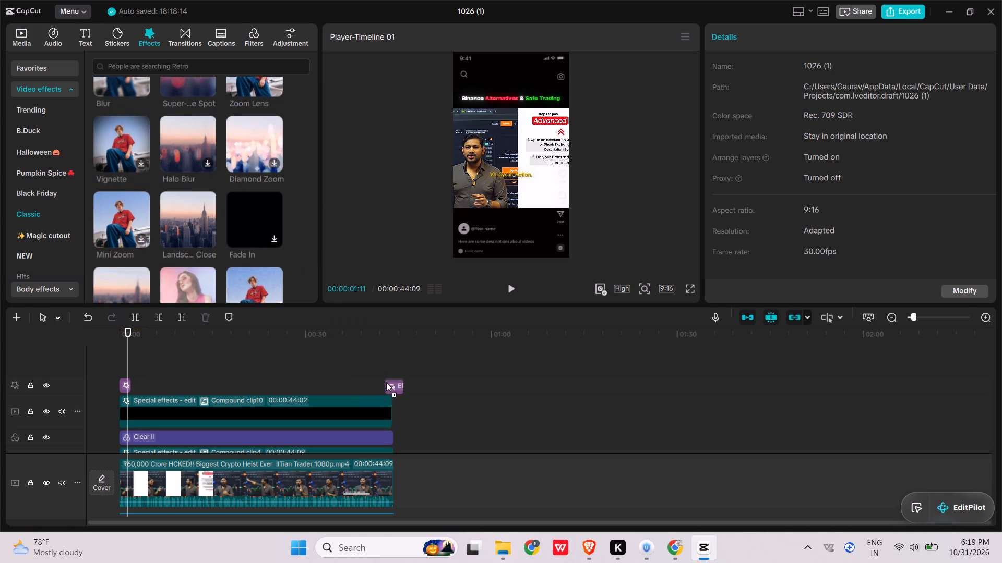
drag(386, 382, 376, 369)
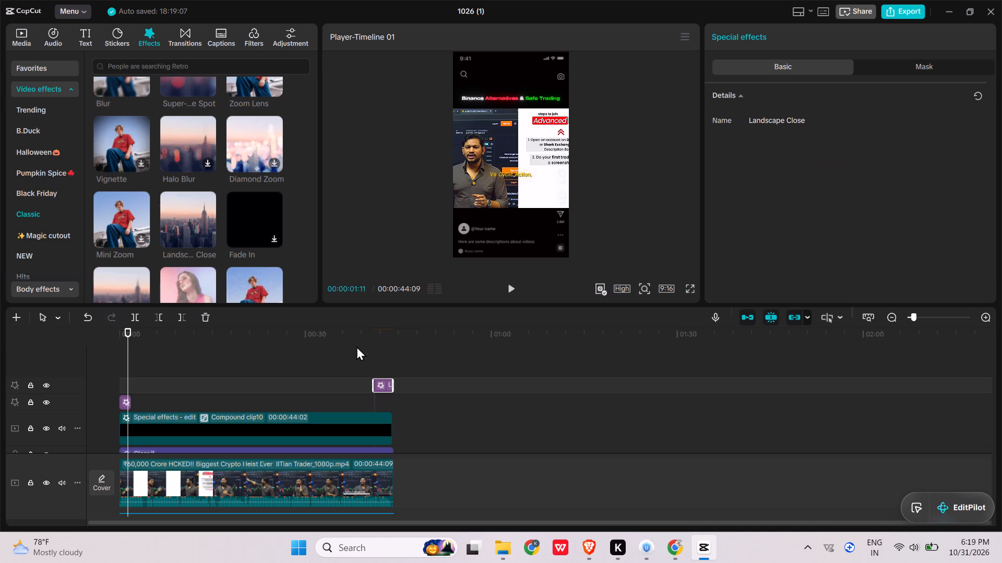
click(352, 343)
key(space)
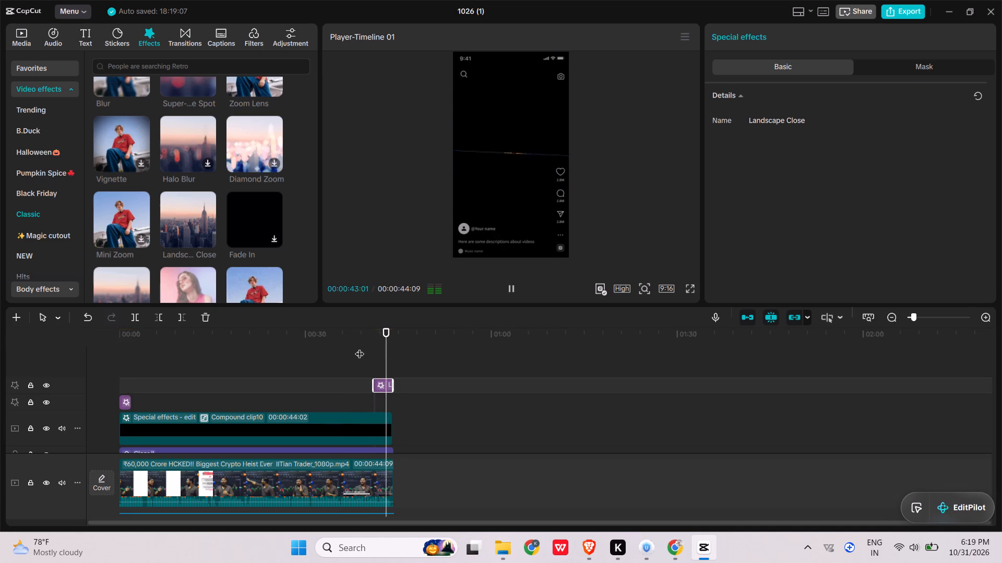
Shorten the Landscape Close effect from its start, shift it to the end of the short, and preview the ending full screen.
ctrl+scroll(428, 414, up, 13)
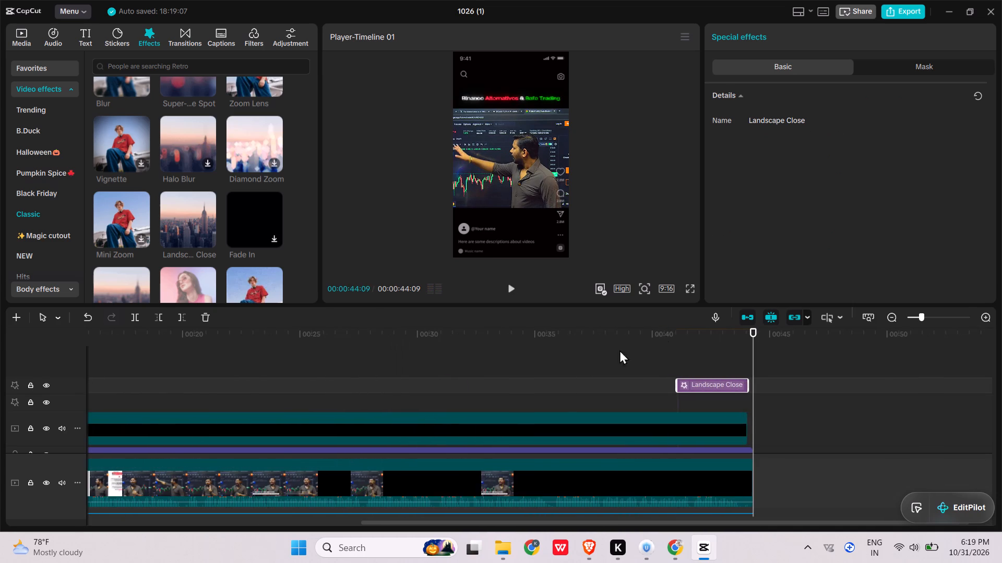
scroll(650, 340, right, 1)
drag(681, 389, 700, 390)
drag(728, 380, 735, 382)
click(664, 344)
key(space)
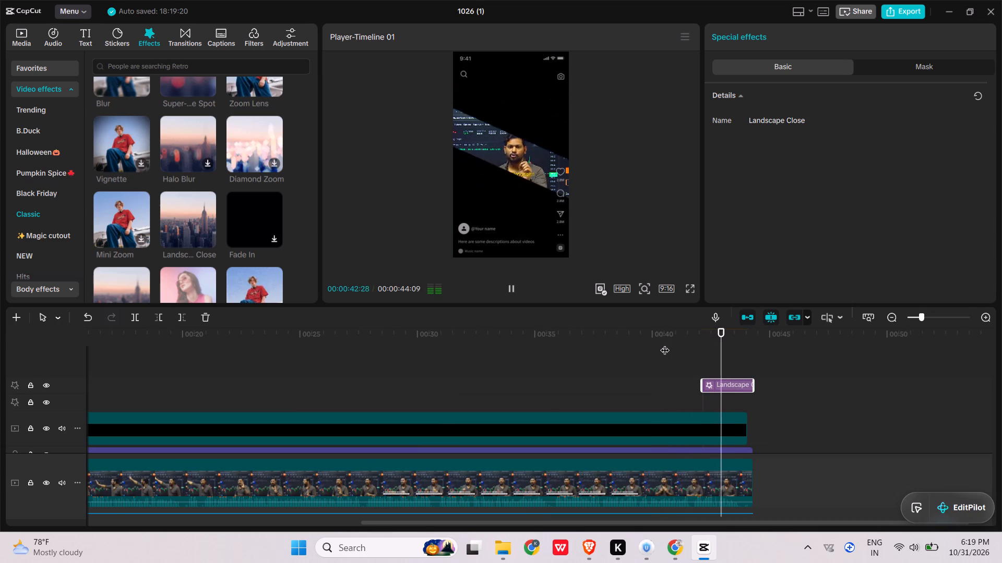
click(692, 288)
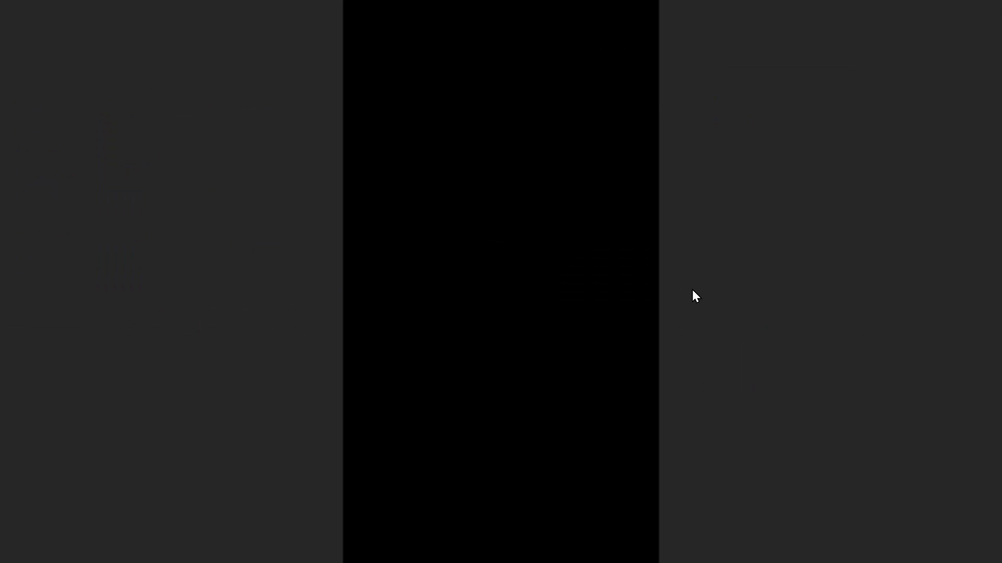
key(space)
click(642, 508)
key(space)
key(space)
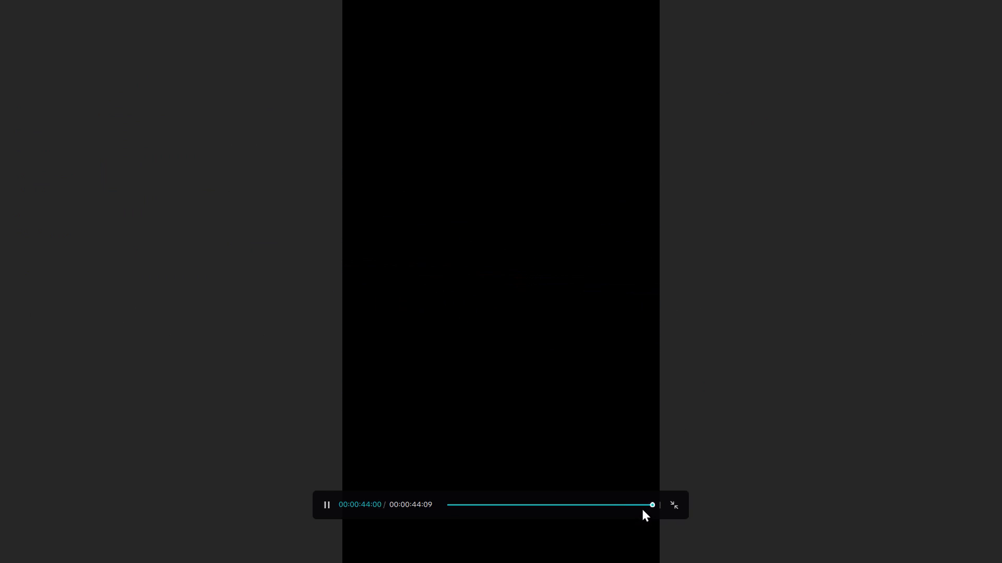
click(675, 505)
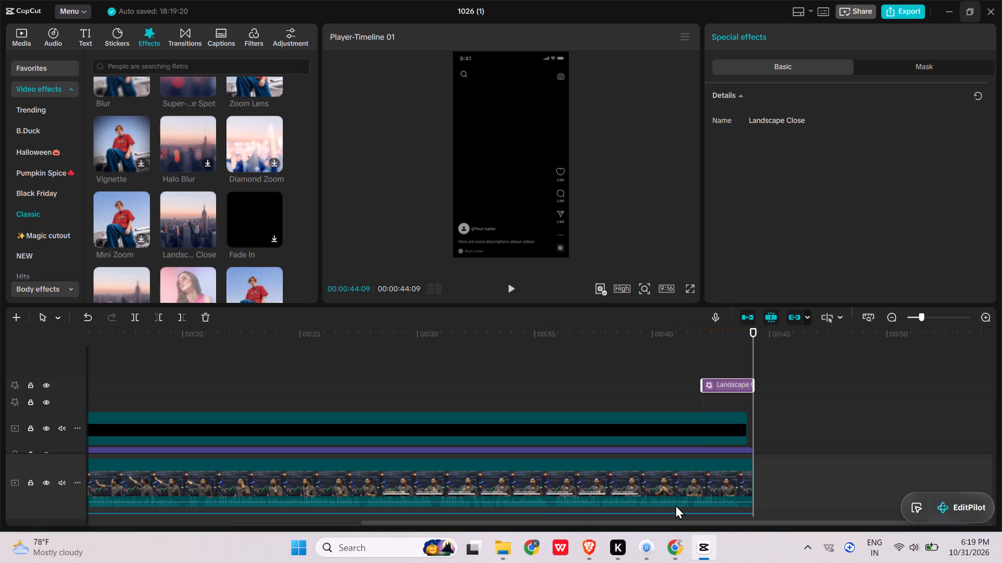
Look through the Classic video effects for another effect to combine with the closing one.
scroll(675, 505, down, 5)
ctrl+scroll(675, 505, down, 4)
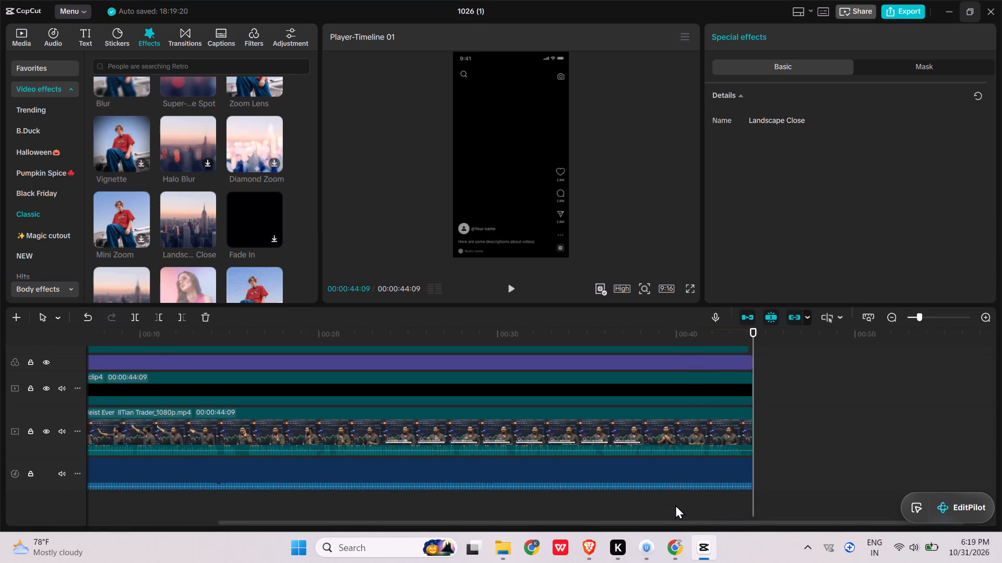
ctrl+scroll(675, 505, down, 2)
scroll(675, 505, left, 1)
ctrl+scroll(678, 467, down, 7)
scroll(542, 436, up, 5)
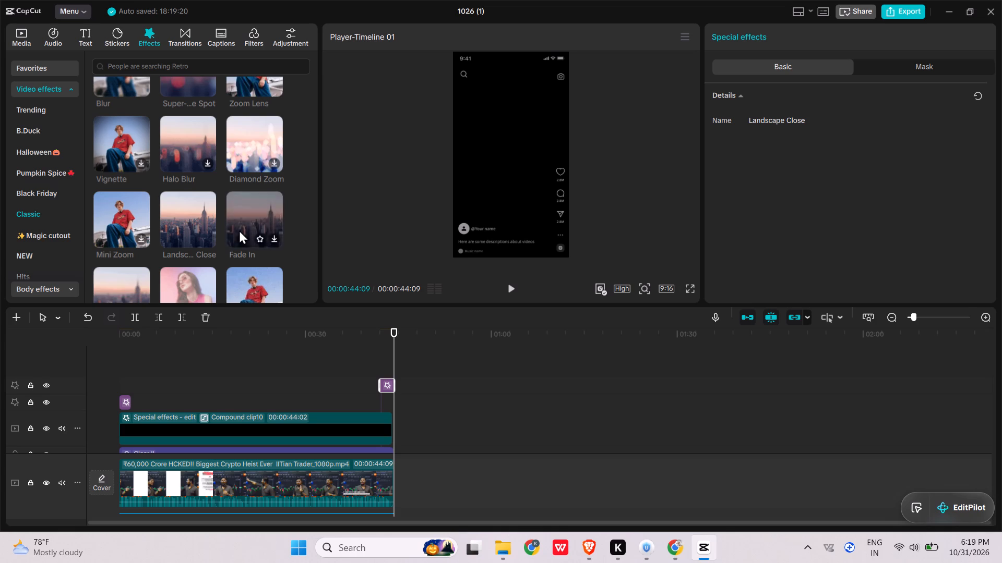
scroll(239, 230, down, 1)
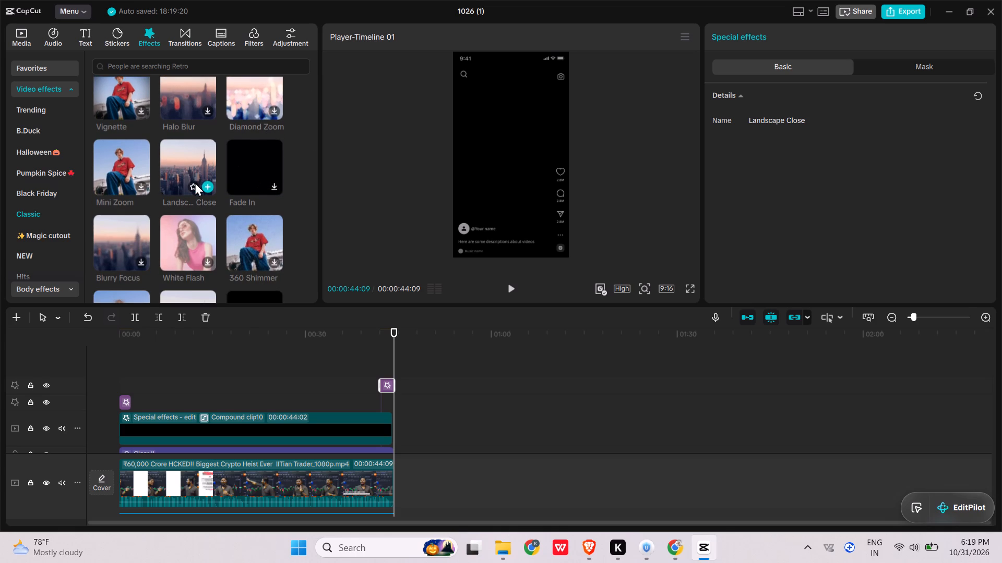
click(195, 183)
scroll(196, 201, down, 2)
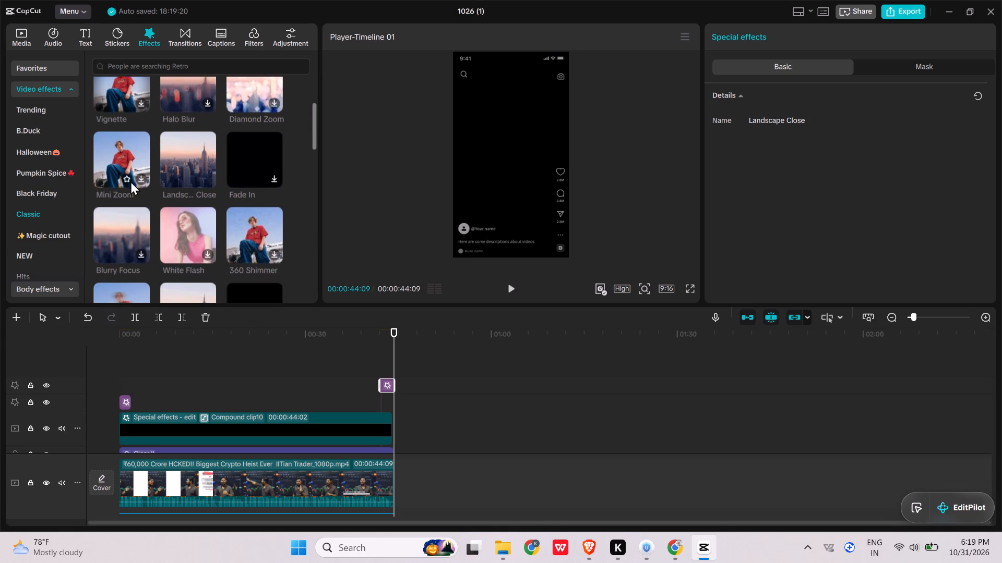
scroll(130, 181, down, 1)
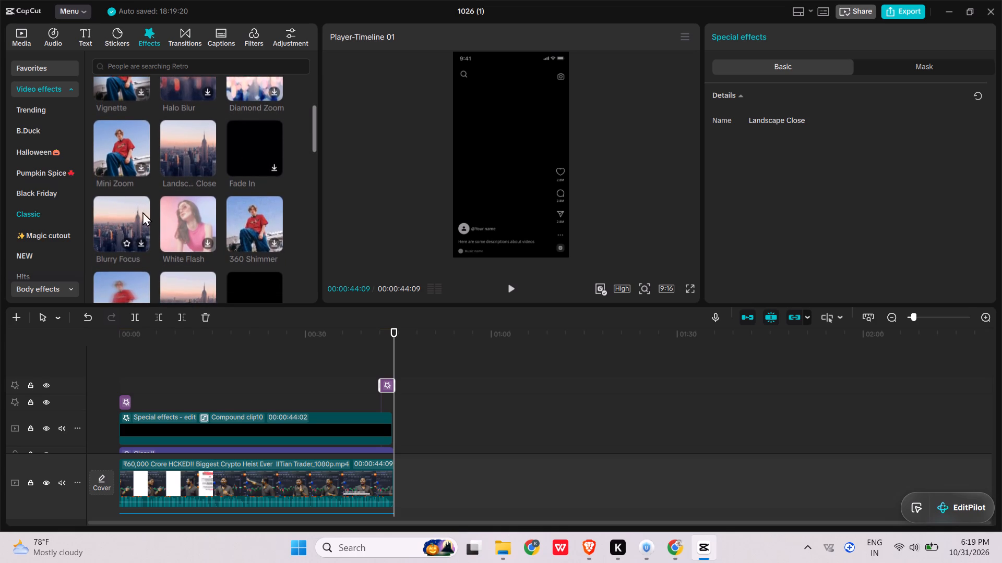
scroll(142, 212, down, 1)
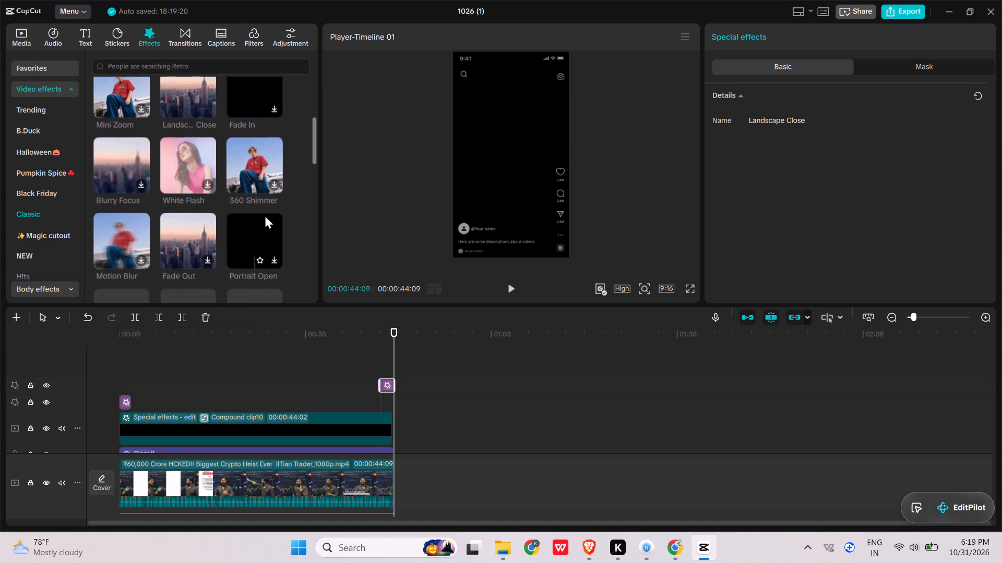
scroll(265, 215, down, 1)
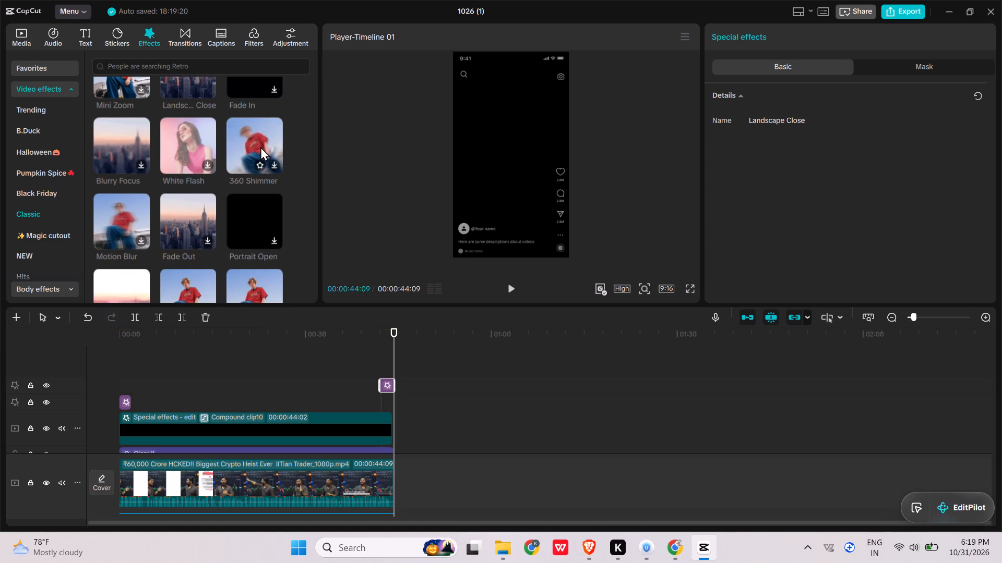
Preview the 360 Shimmer and Portrait Open effects on the short, using a frame around 25 seconds.
click(260, 146)
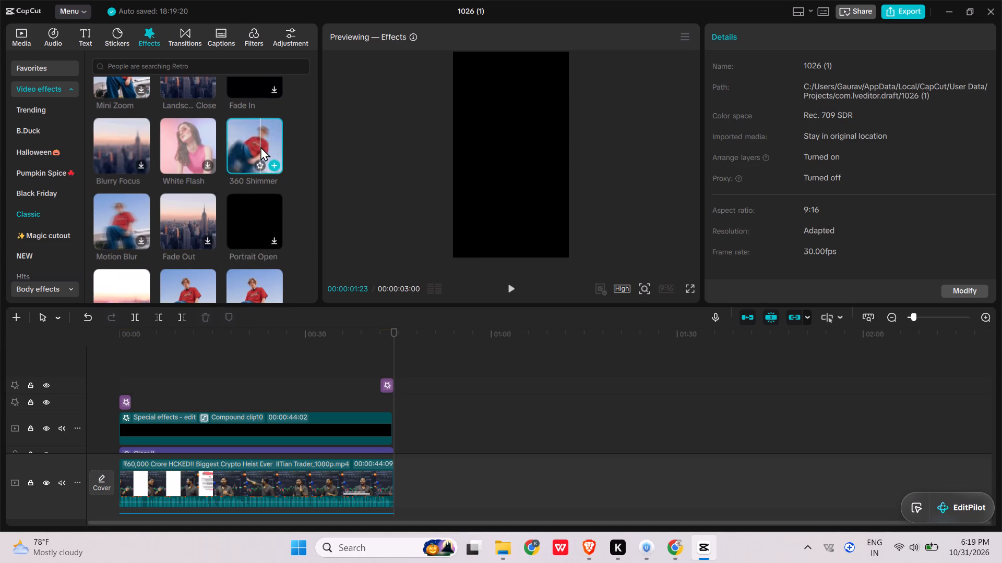
click(306, 319)
click(304, 331)
click(307, 346)
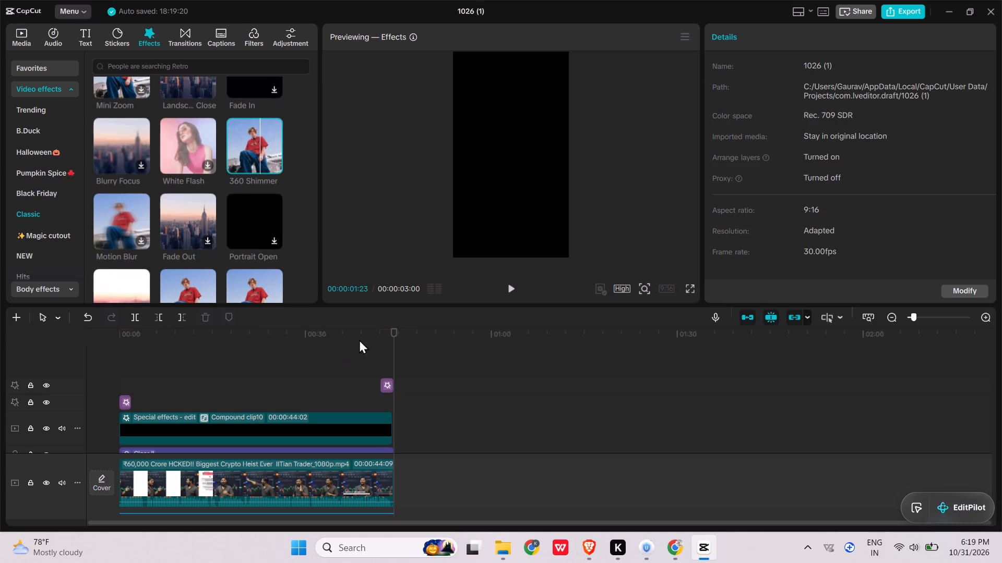
click(516, 291)
drag(378, 343, 290, 359)
click(277, 363)
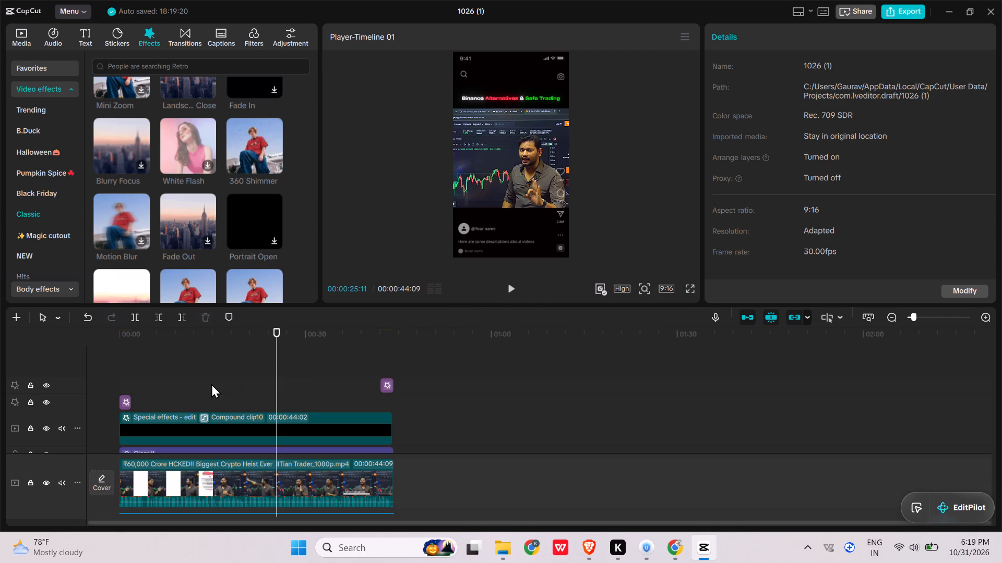
click(252, 215)
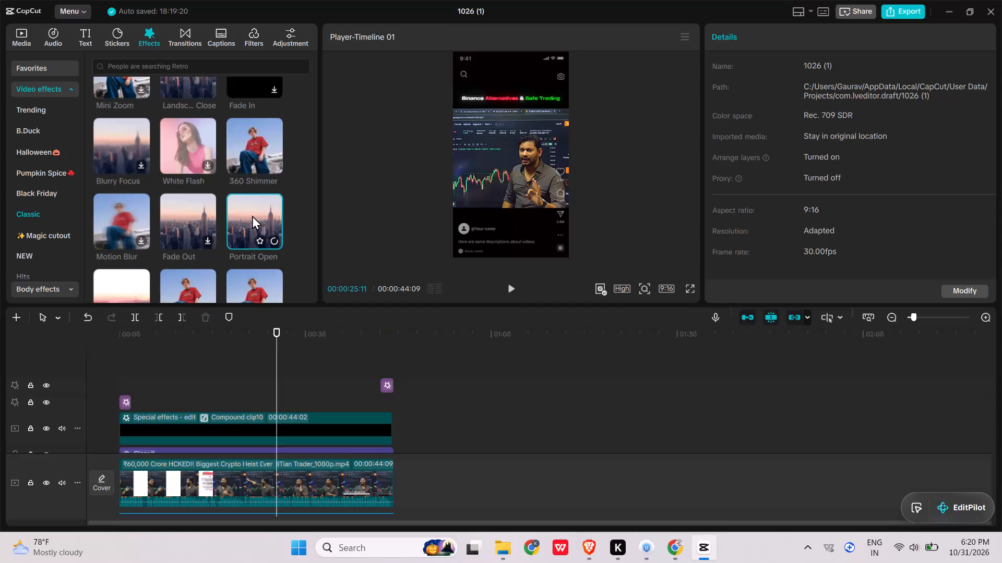
click(253, 127)
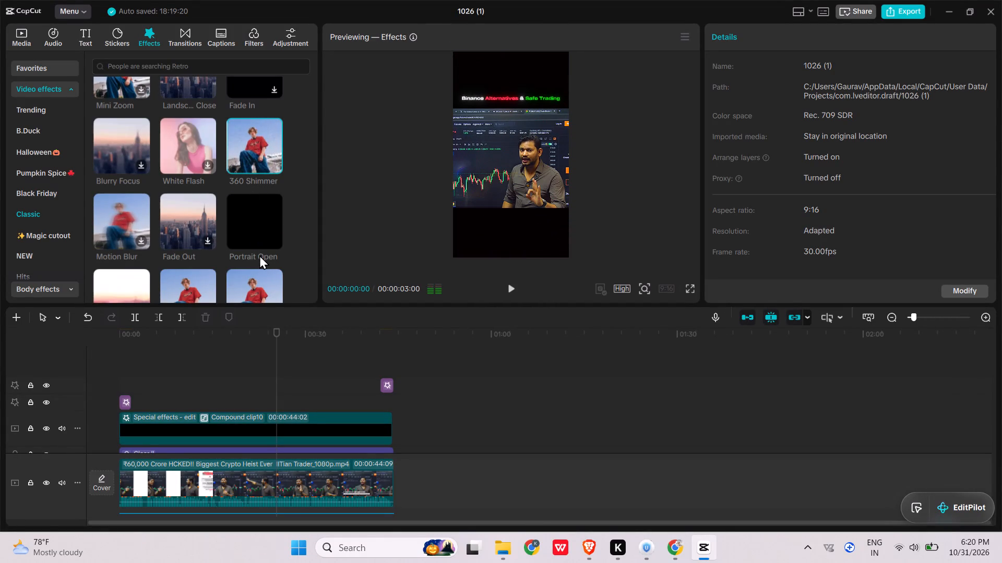
Add the 360 Shimmer effect near the end of the short, on the track below Landscape Close, and preview the ending full screen.
drag(253, 154, 373, 401)
click(362, 340)
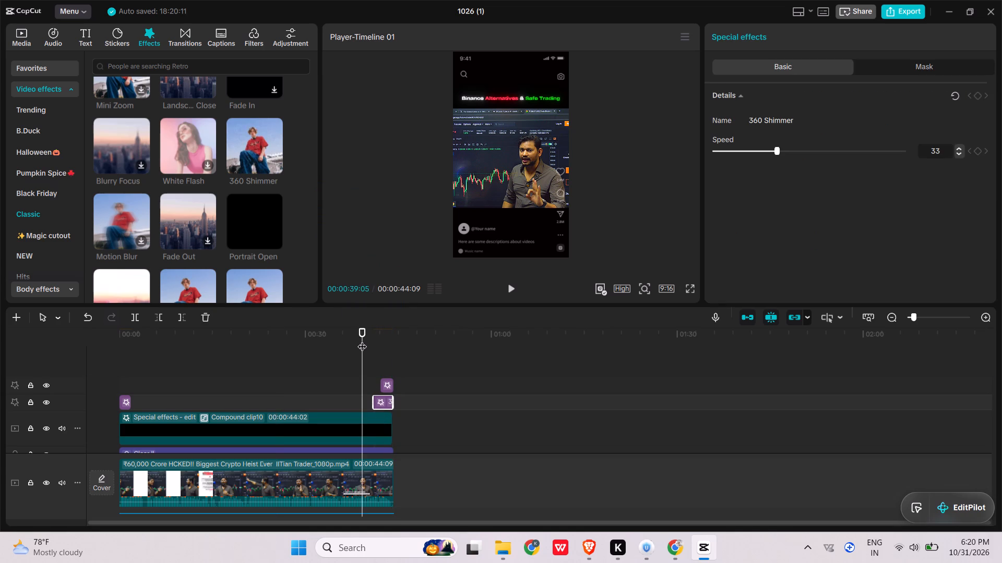
key(space)
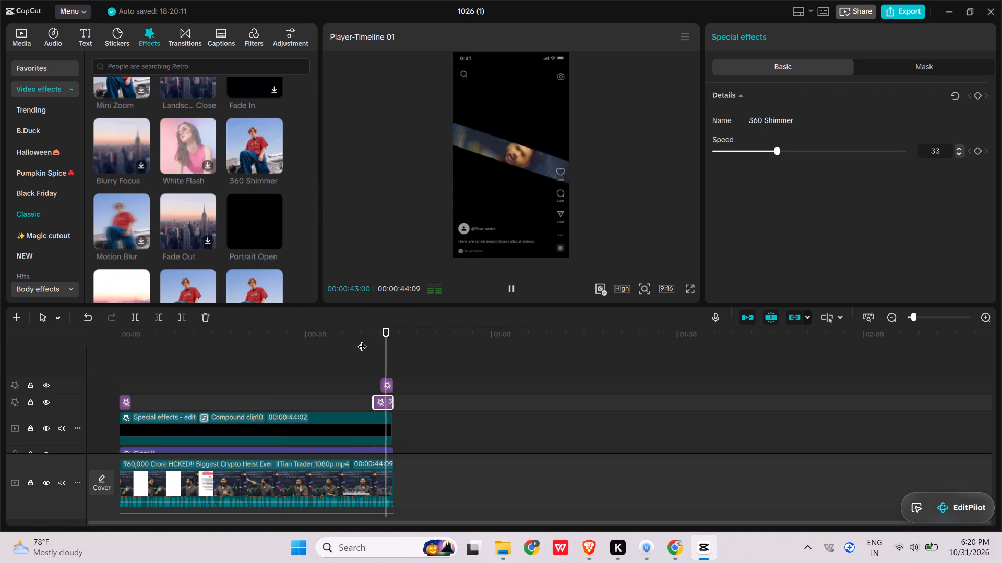
click(694, 287)
key(space)
click(648, 507)
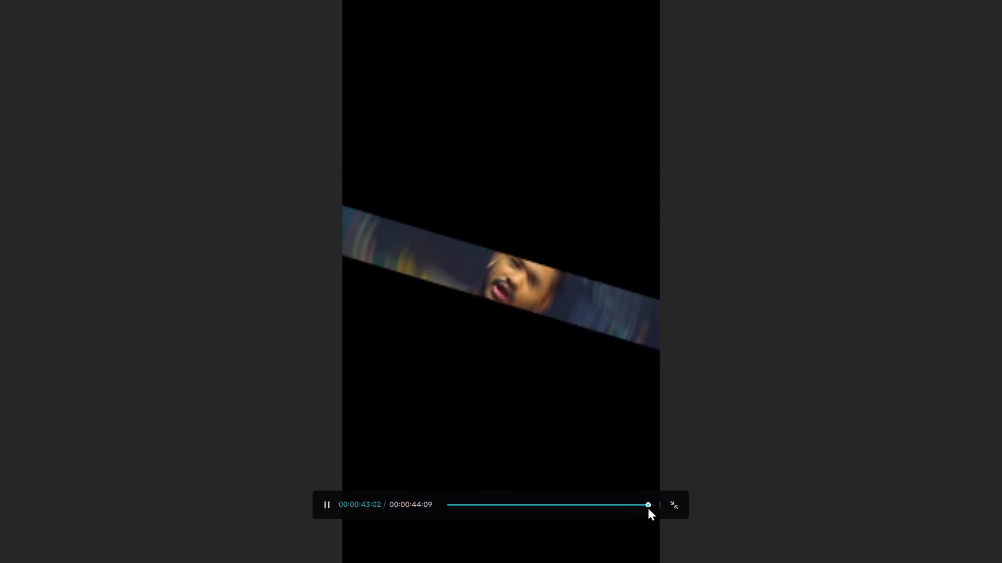
click(639, 506)
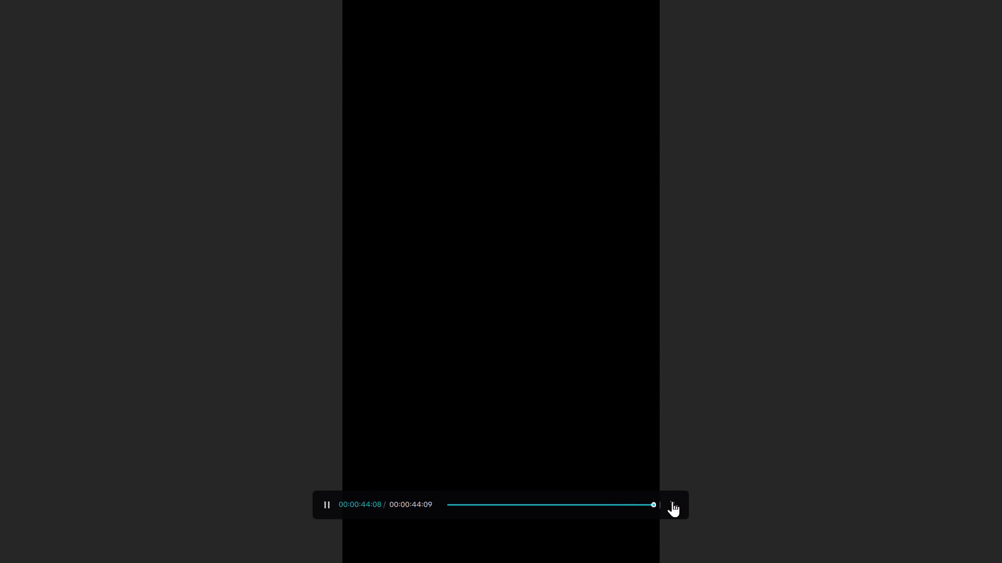
click(631, 507)
click(641, 507)
key(space)
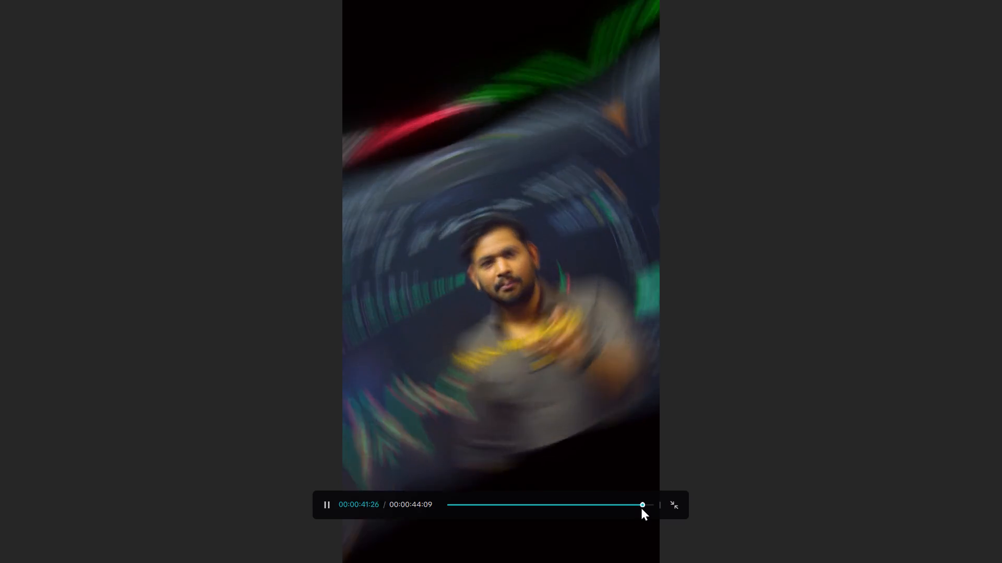
click(674, 504)
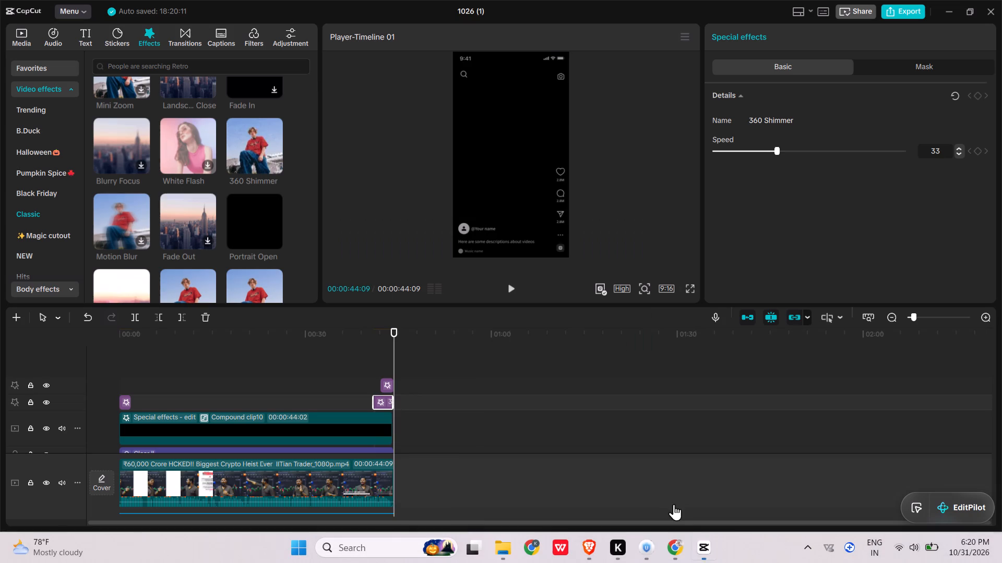
Look through more of the Classic video effects for another closing effect.
scroll(129, 227, down, 1)
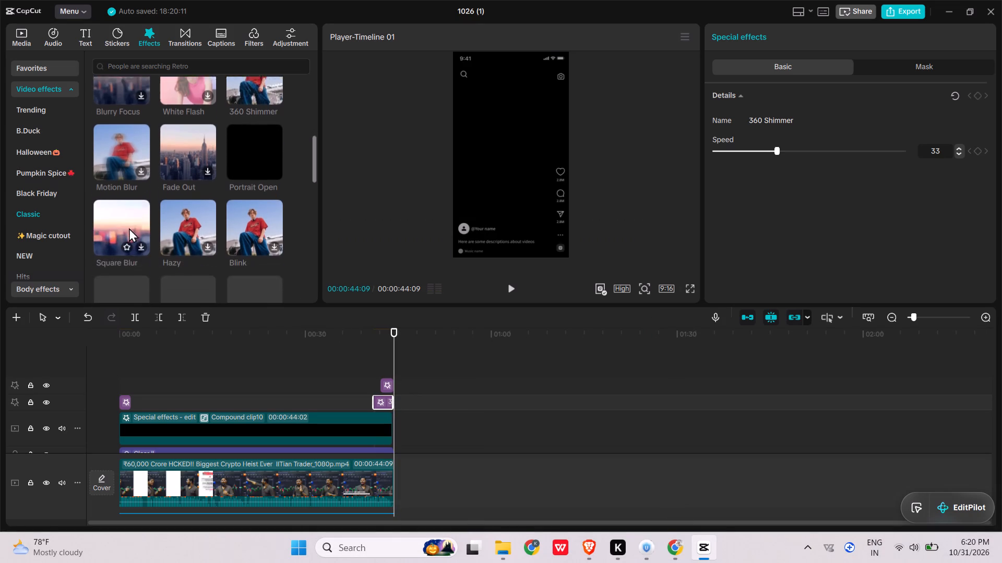
scroll(129, 228, down, 1)
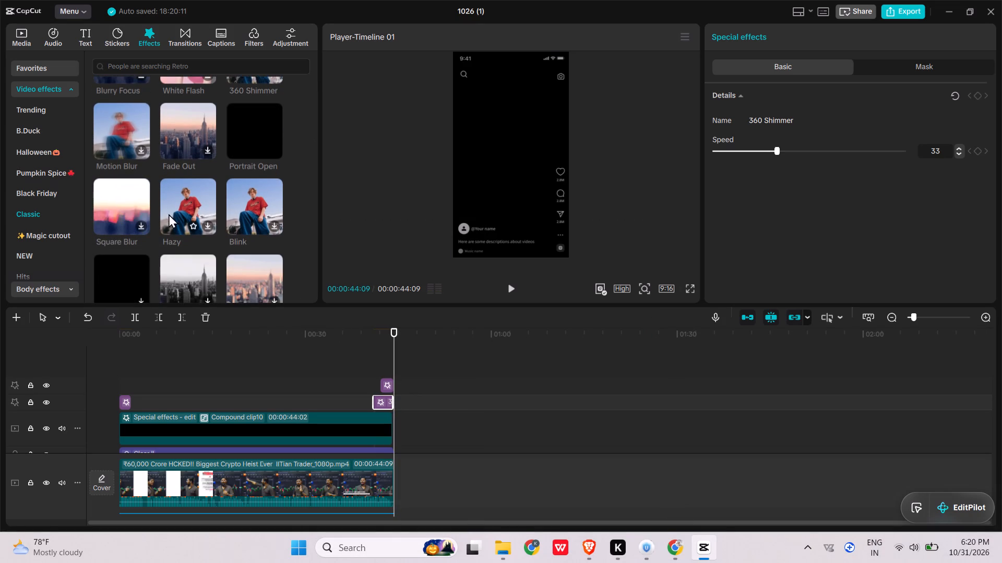
scroll(258, 211, down, 1)
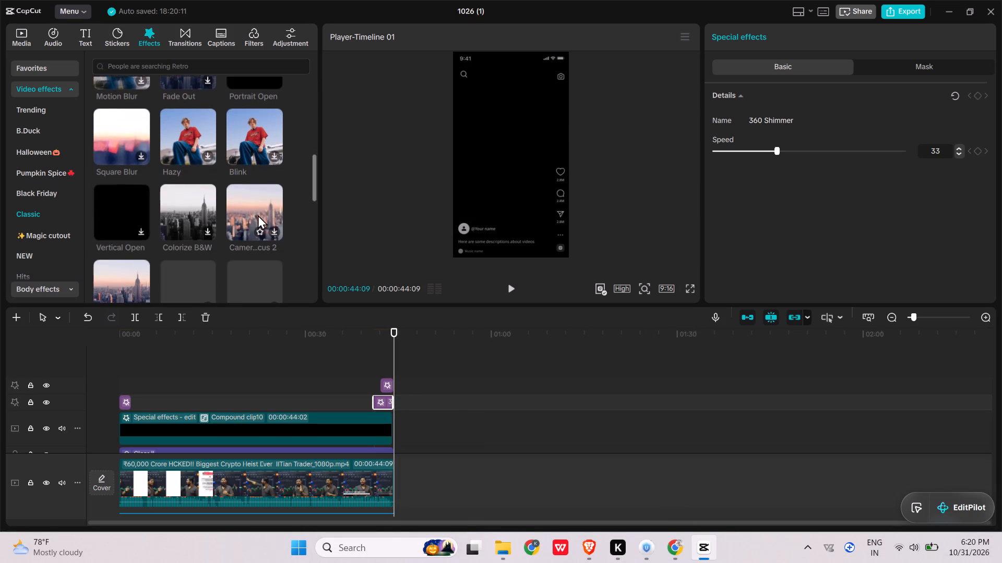
scroll(258, 215, down, 2)
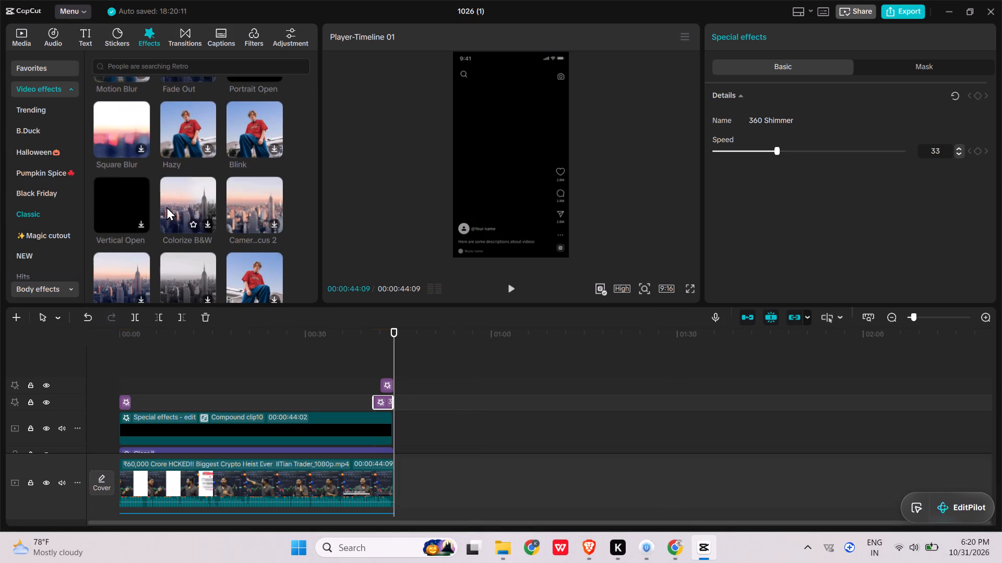
scroll(250, 258, down, 1)
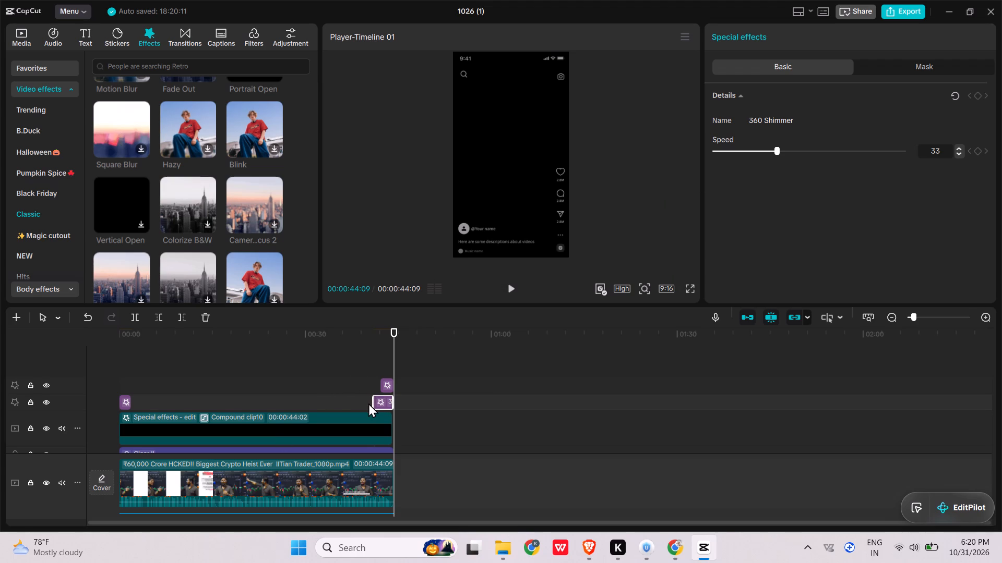
Shorten the 360 Shimmer effect from its start to line up with the Landscape Close effect, and preview the ending full screen.
drag(371, 403, 376, 405)
click(366, 362)
key(space)
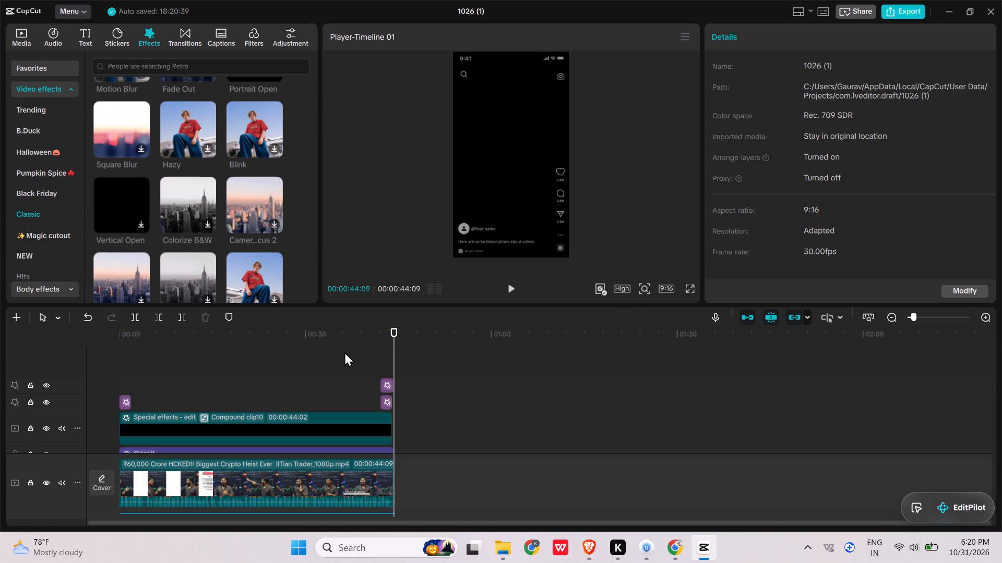
click(377, 347)
click(693, 288)
key(space)
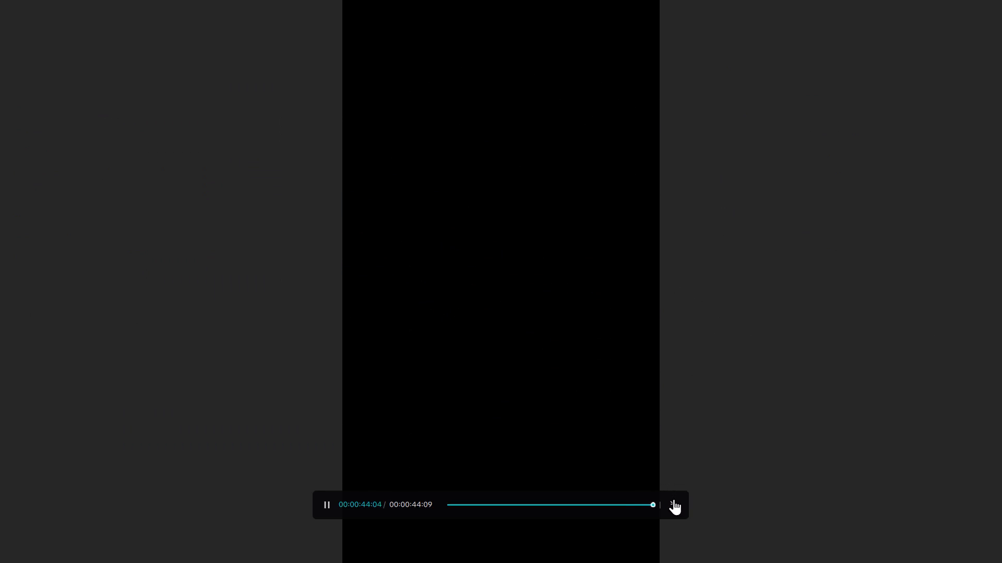
click(674, 499)
Export the short as a video with the frame rate set to 60fps.
click(909, 11)
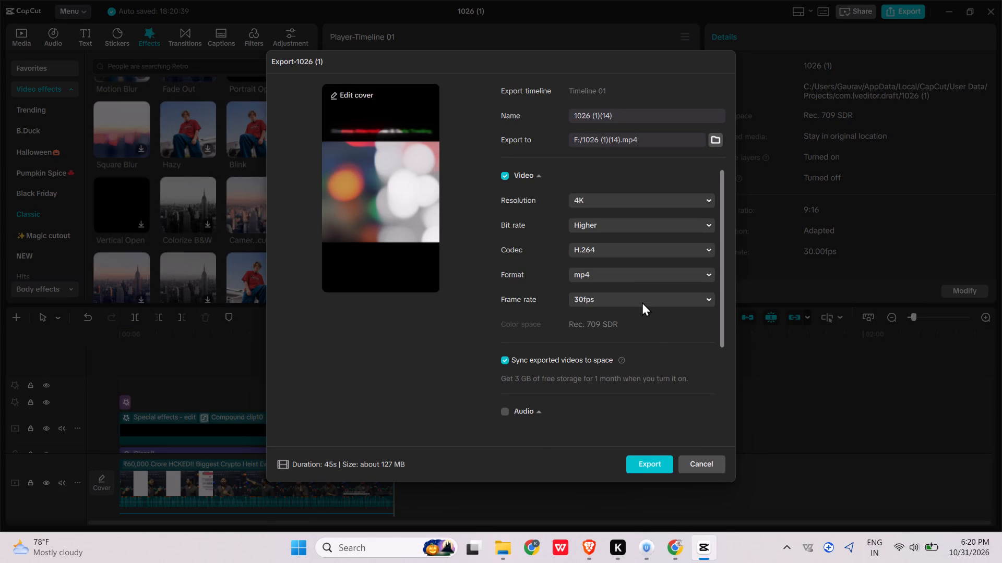
click(642, 302)
click(636, 441)
click(641, 458)
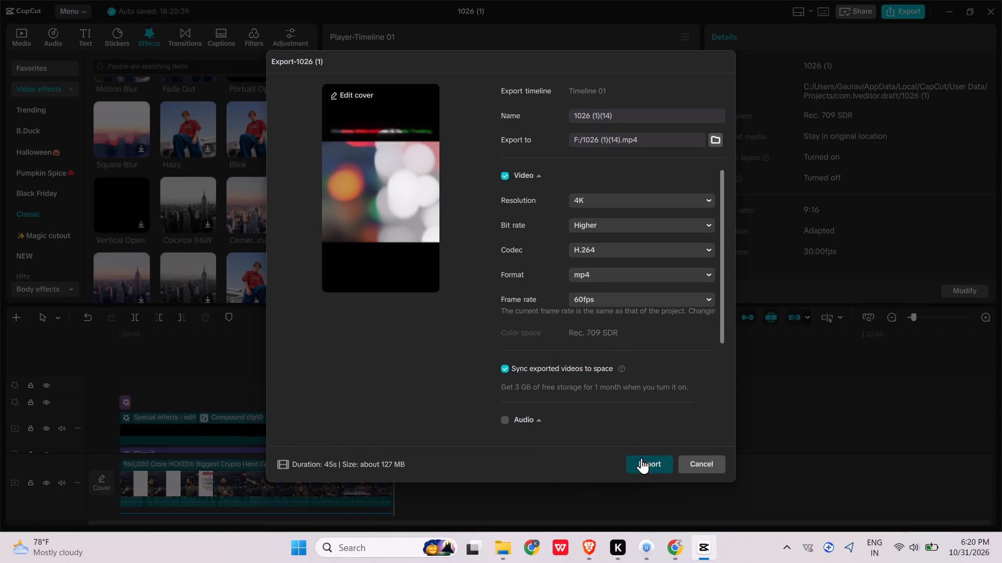
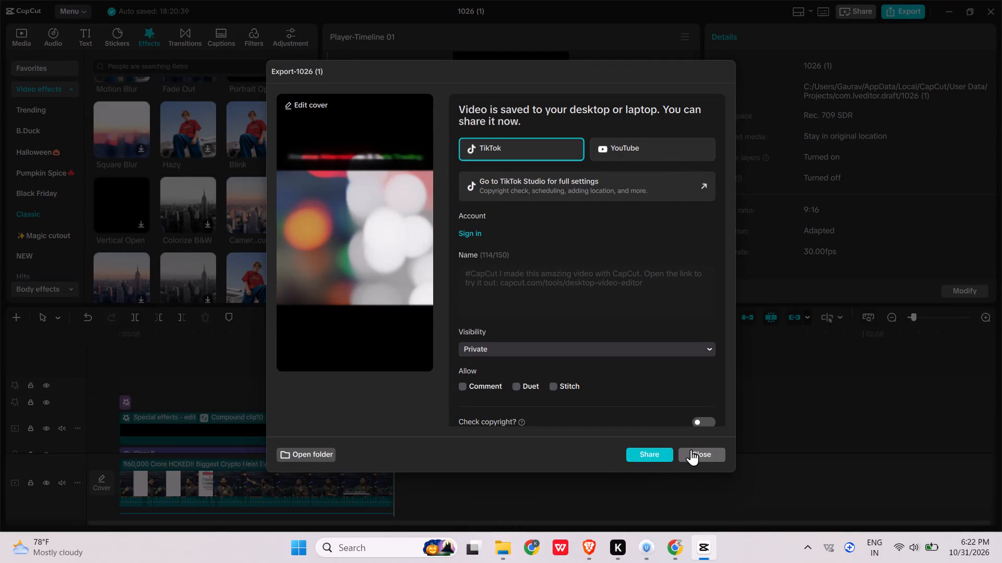
Dismiss the sharing options for the exported video without posting it, and close the 1026 (1) project.
click(691, 449)
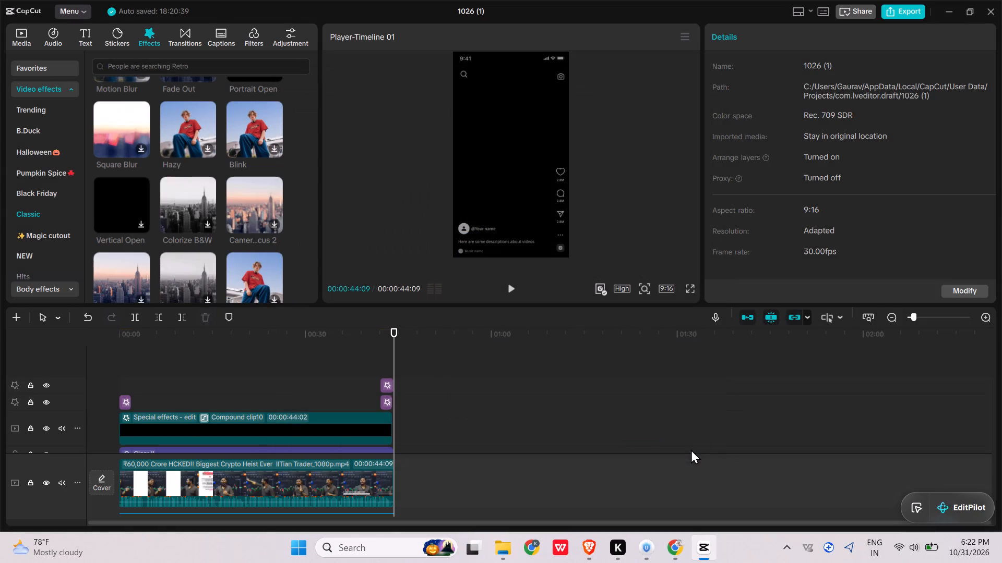
click(999, 17)
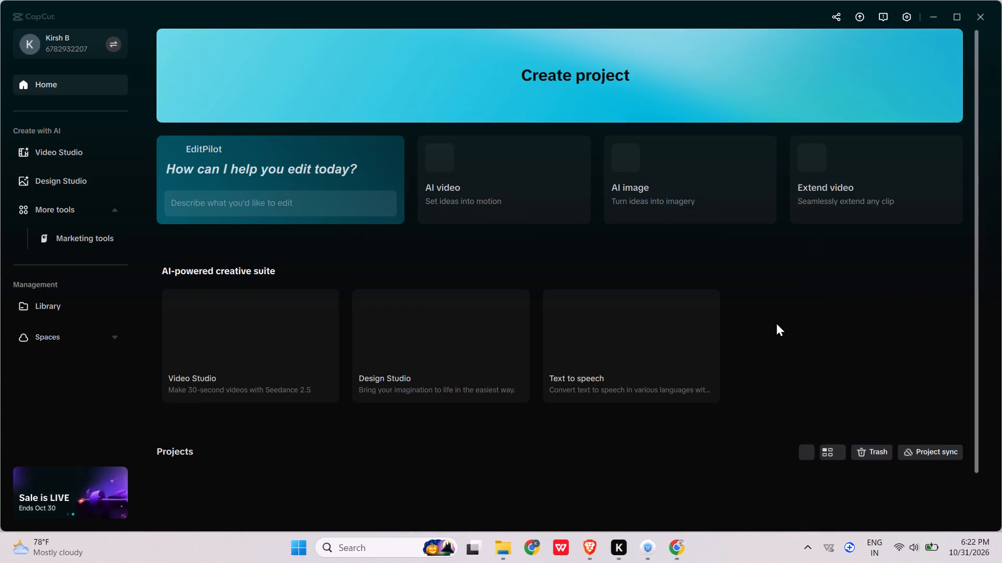
Bring up the Urban VPN window and close it without choosing a plan or logging in.
click(652, 538)
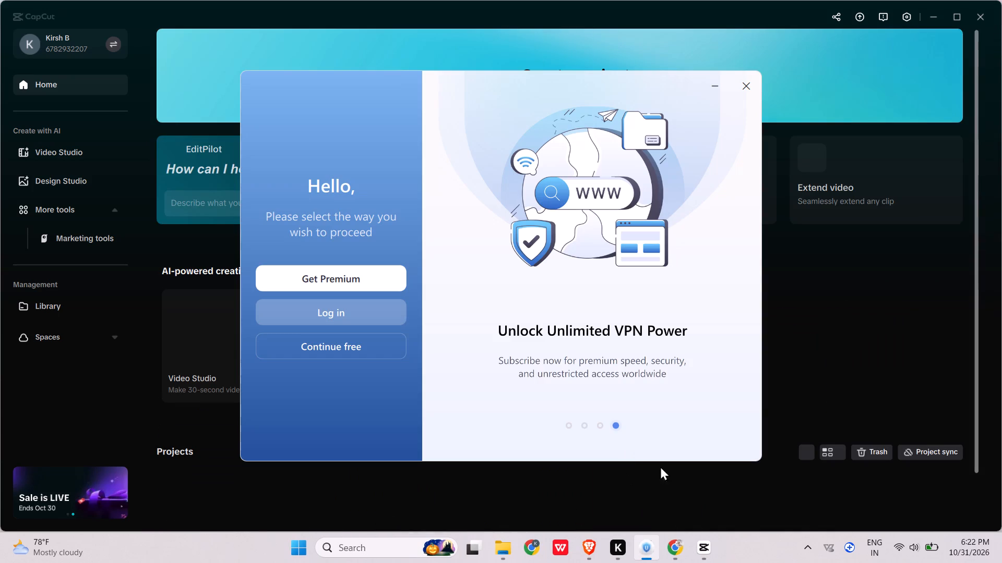
click(736, 498)
click(740, 84)
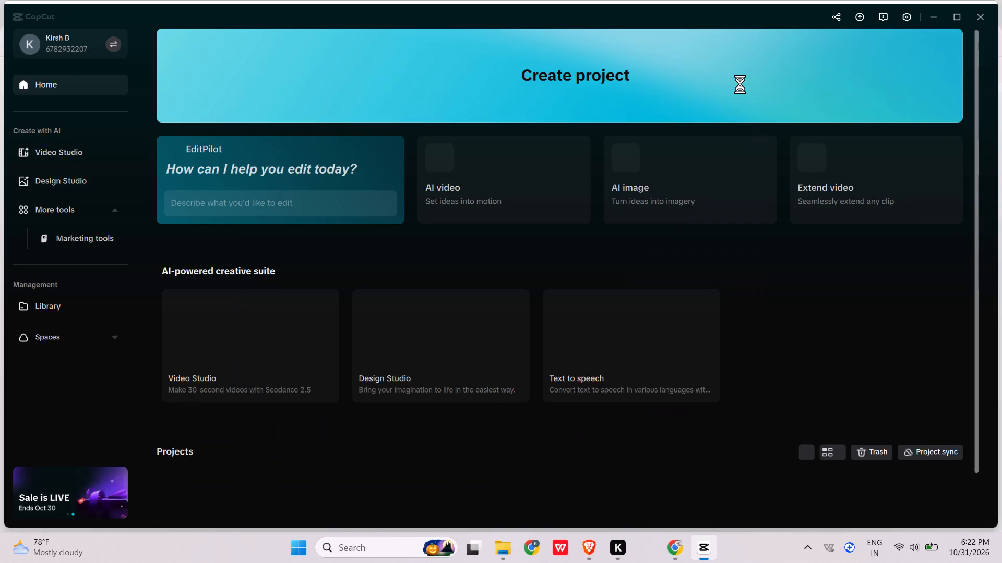